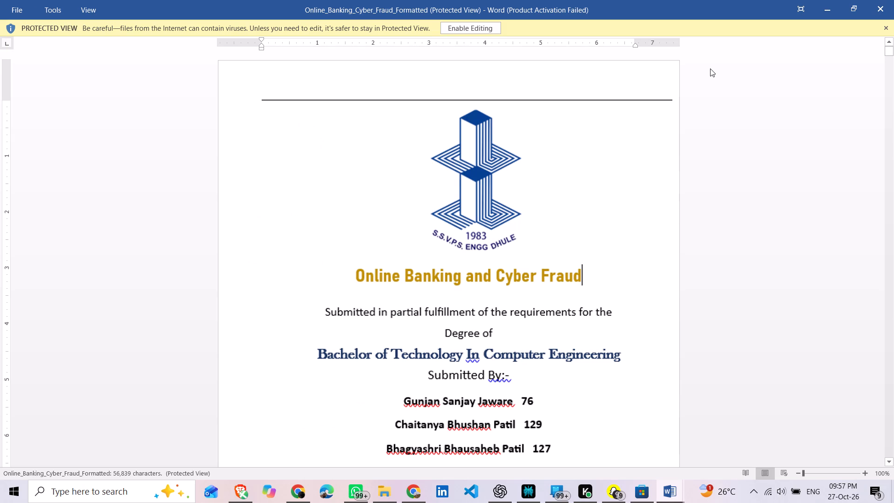
Review the Word document's layout from the cover page through the declaration, acknowledgement, table of contents and opening chapters up to page 8.
{"action": "scroll", "coordinate": [710, 68], "scroll_direction": "down", "scroll_amount": 7}
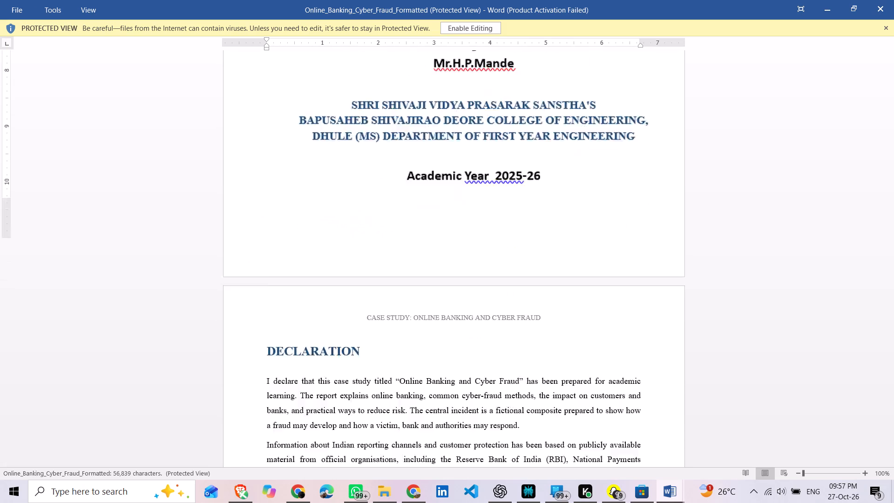
{"action": "scroll", "coordinate": [710, 68], "scroll_direction": "down", "scroll_amount": 10}
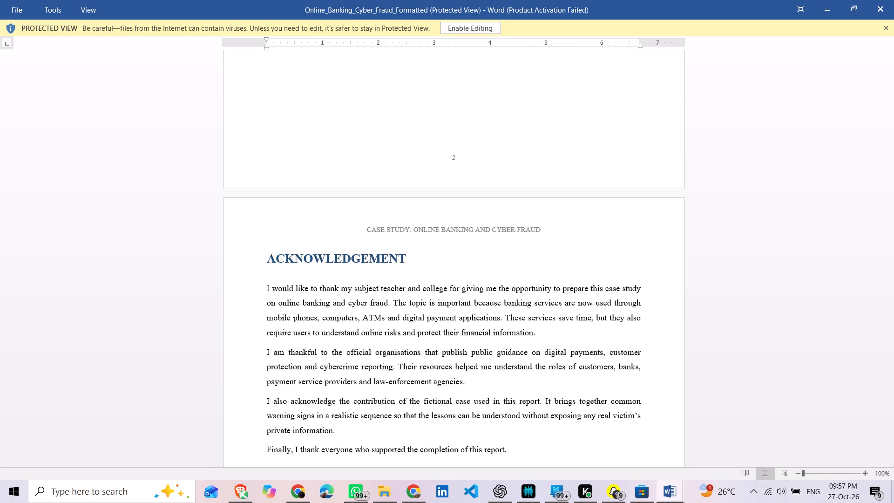
{"action": "scroll", "coordinate": [710, 68], "scroll_direction": "down", "scroll_amount": 16}
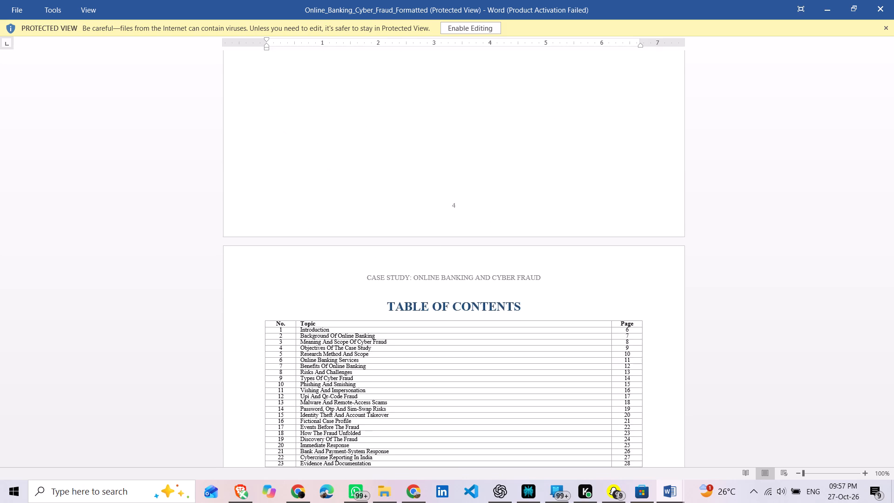
{"action": "scroll", "coordinate": [710, 68], "scroll_direction": "down", "scroll_amount": 8}
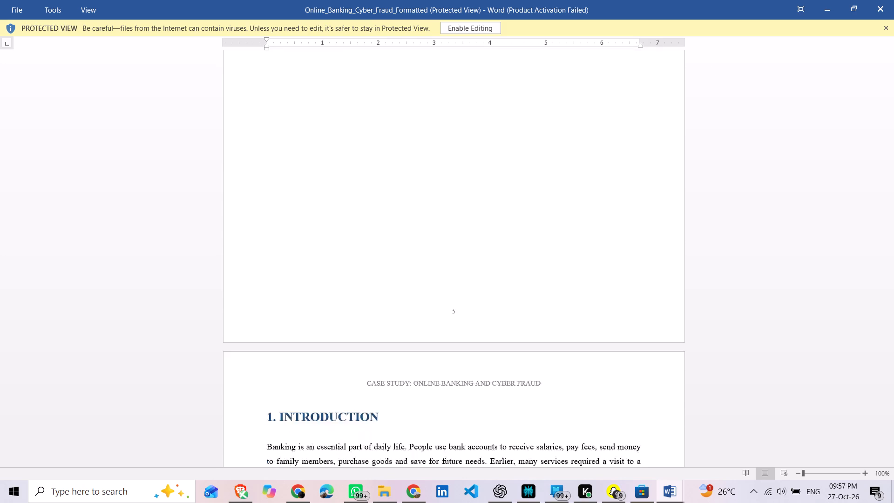
{"action": "scroll", "coordinate": [710, 68], "scroll_direction": "down", "scroll_amount": 16}
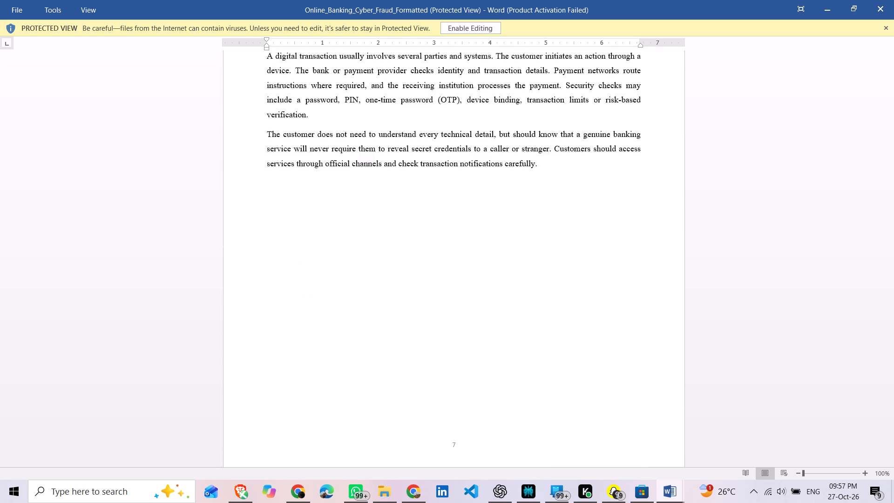
{"action": "scroll", "coordinate": [710, 68], "scroll_direction": "down", "scroll_amount": 5}
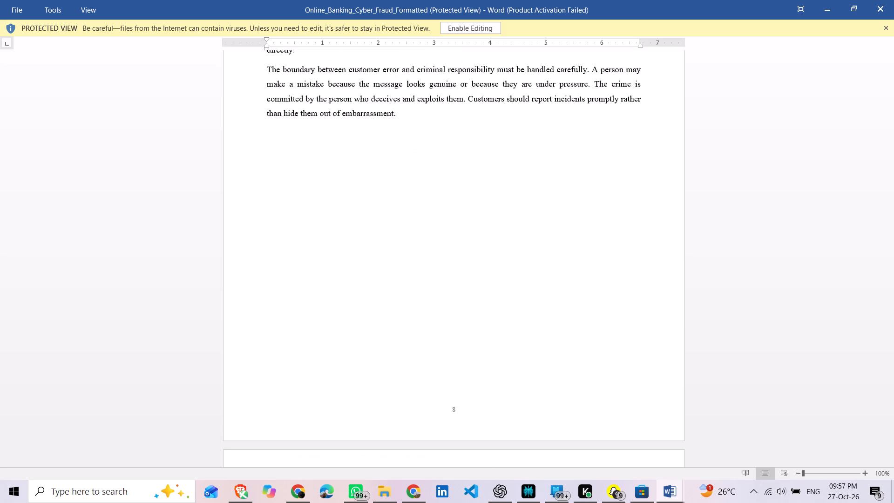
Enable editing of the downloaded Online_Banking_Cyber_Fraud_Formatted document, taking it out of Protected View.
{"action": "left_click", "coordinate": [469, 27]}
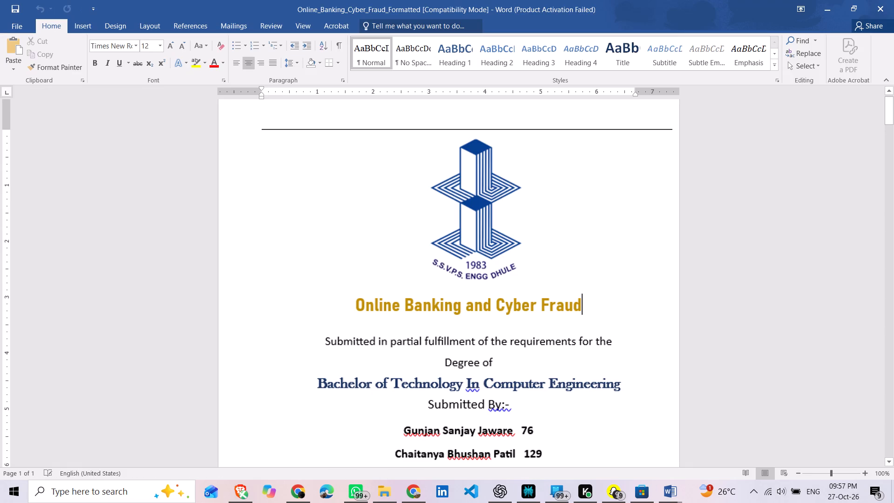
Select the full-page cover picture containing the college logo on the first page.
{"action": "left_click", "coordinate": [491, 184]}
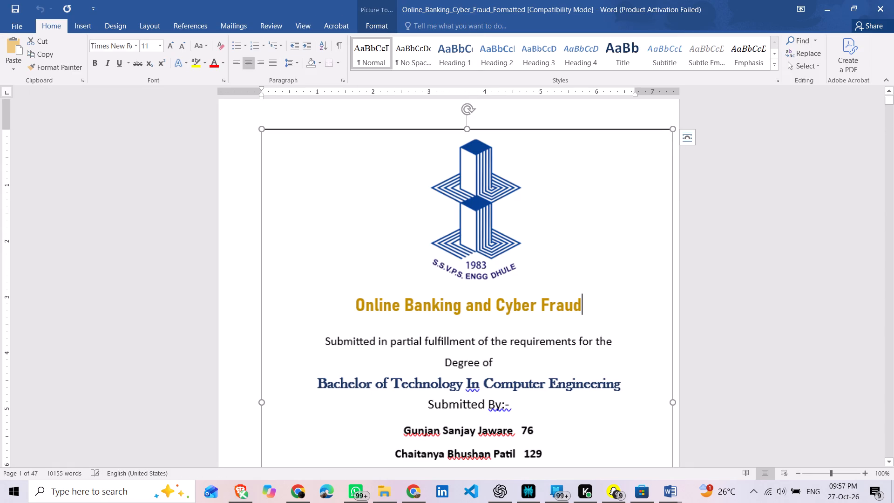
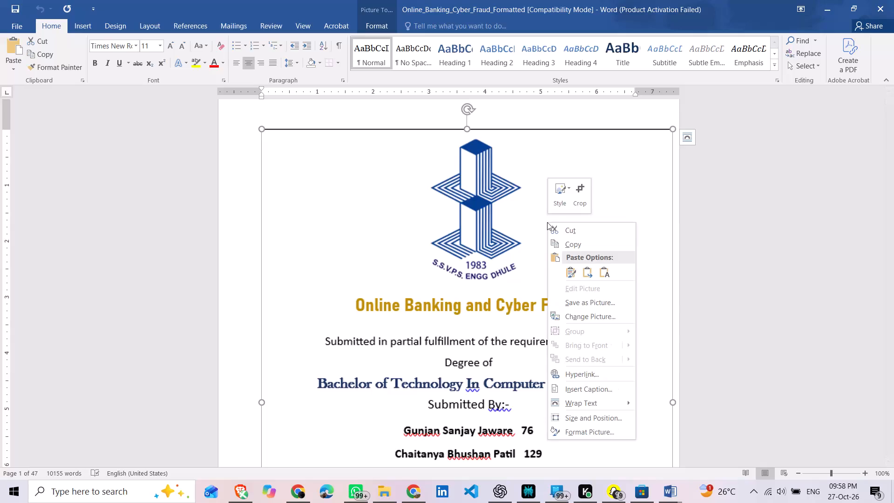
Cut the cover picture out of the first page of the Online_Banking_Cyber_Fraud_Formatted document.
{"action": "left_click", "coordinate": [556, 225]}
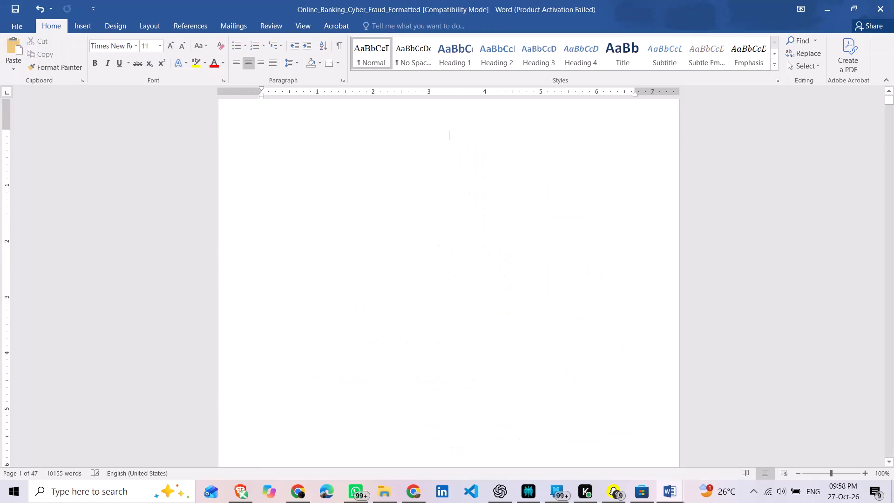
{"action": "scroll", "coordinate": [518, 240], "scroll_direction": "down", "scroll_amount": 4}
{"action": "scroll", "coordinate": [518, 240], "scroll_direction": "up", "scroll_amount": 2}
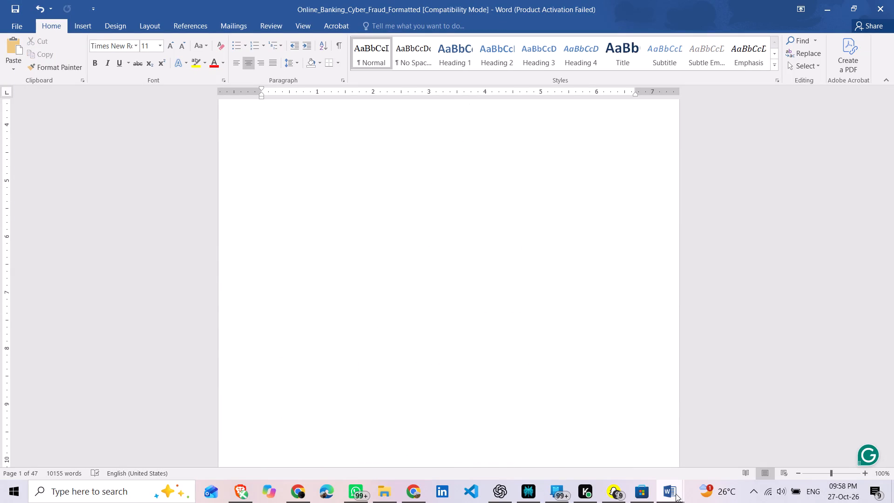
Switch to the open Electricity Bill Calculator Word document containing the Online Banking and Cyber Fraud cover page.
{"action": "left_click", "coordinate": [614, 455]}
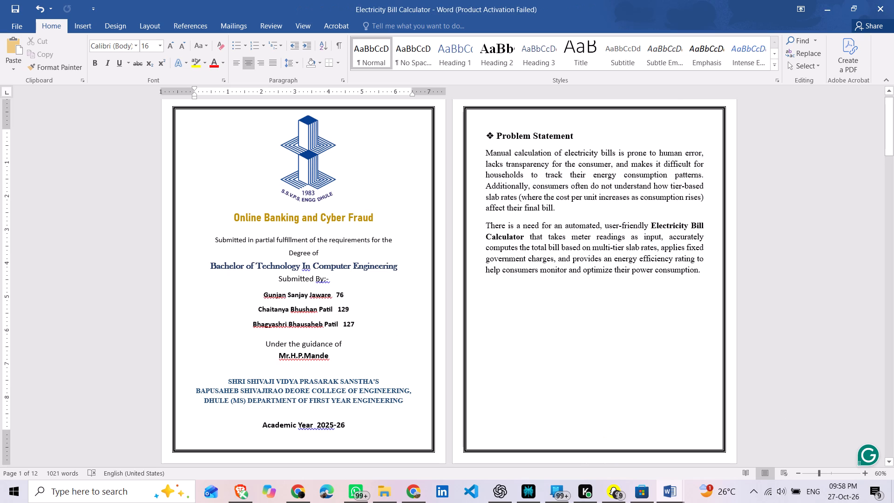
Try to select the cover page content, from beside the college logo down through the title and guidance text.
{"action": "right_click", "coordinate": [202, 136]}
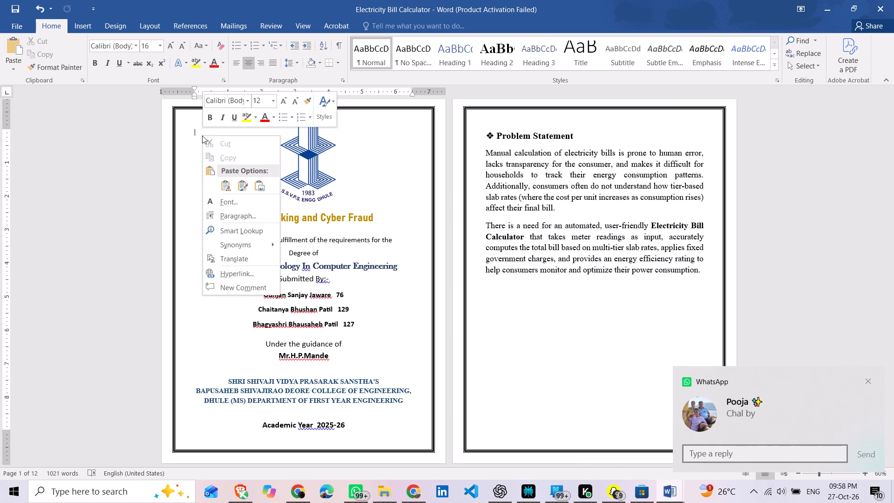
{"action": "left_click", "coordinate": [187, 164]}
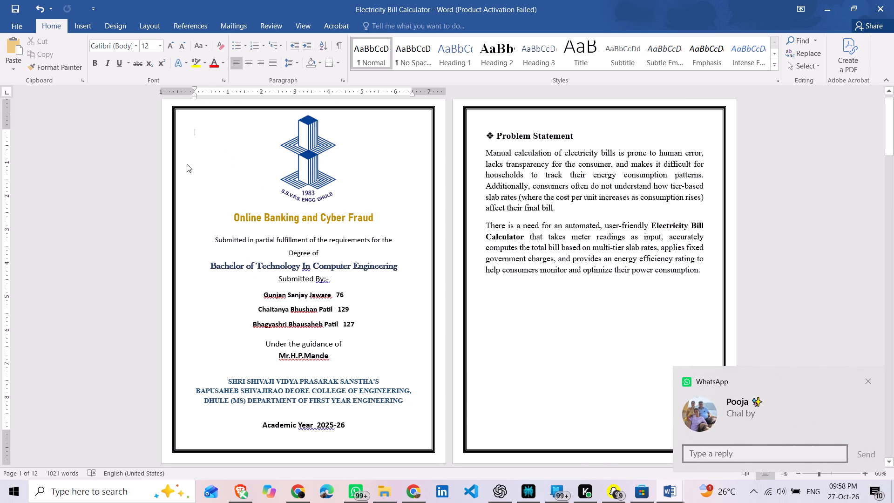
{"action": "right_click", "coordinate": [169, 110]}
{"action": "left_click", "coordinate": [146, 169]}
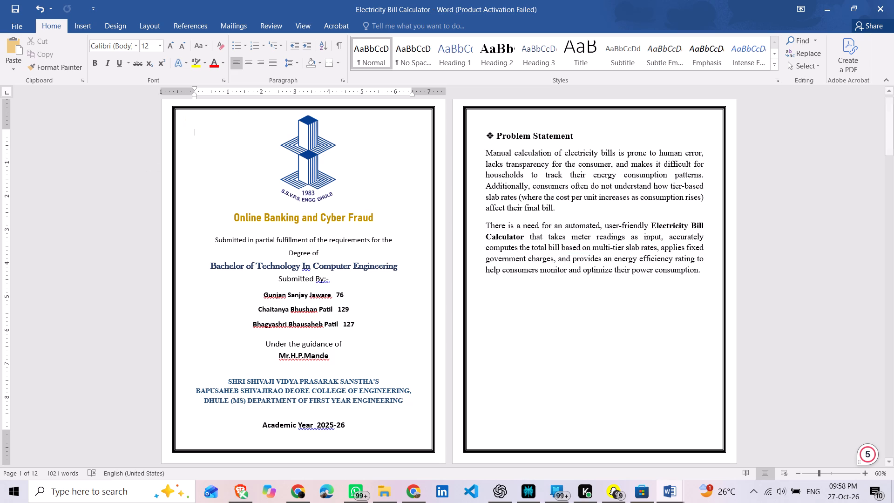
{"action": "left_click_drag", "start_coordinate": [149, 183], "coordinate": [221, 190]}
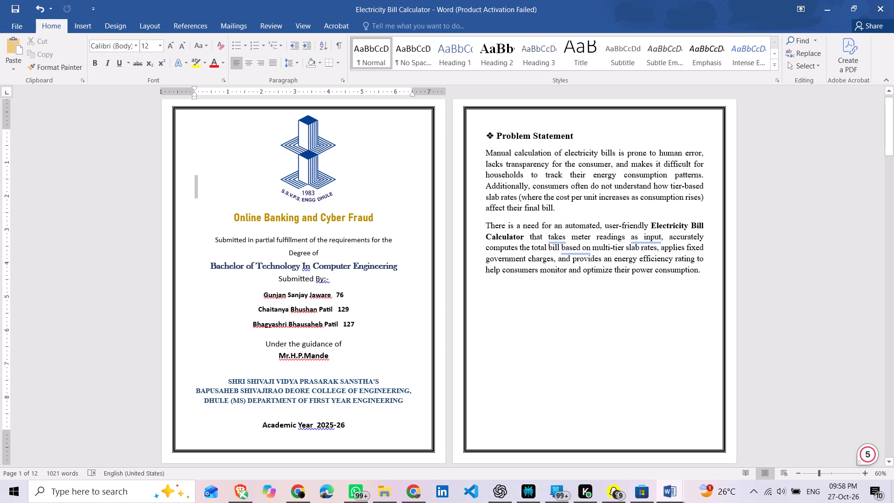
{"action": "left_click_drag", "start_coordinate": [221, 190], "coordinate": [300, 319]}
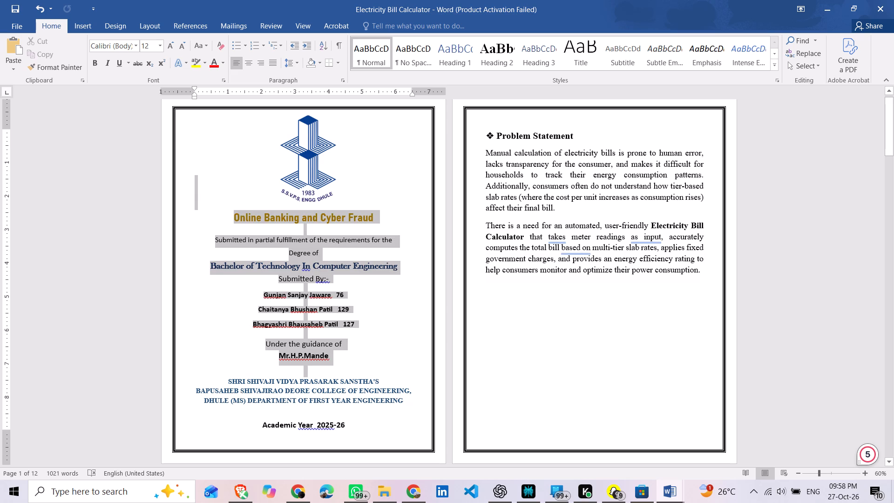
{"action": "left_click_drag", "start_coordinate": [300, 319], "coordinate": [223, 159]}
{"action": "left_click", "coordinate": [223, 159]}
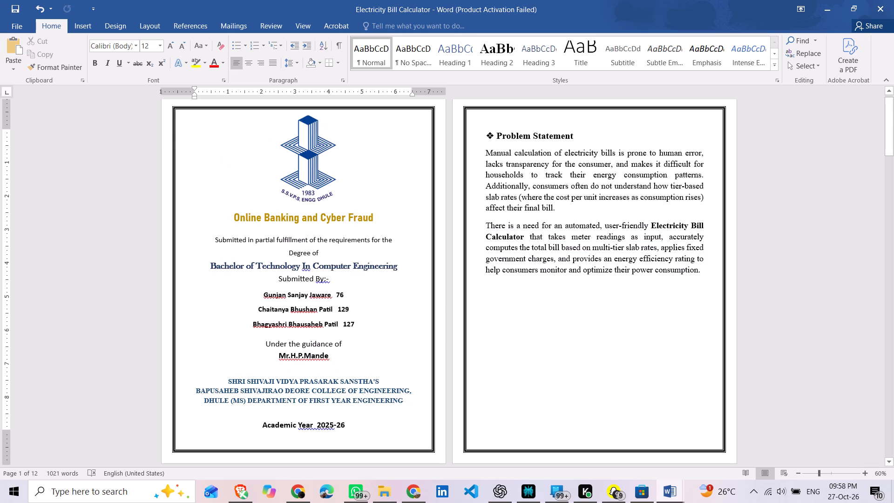
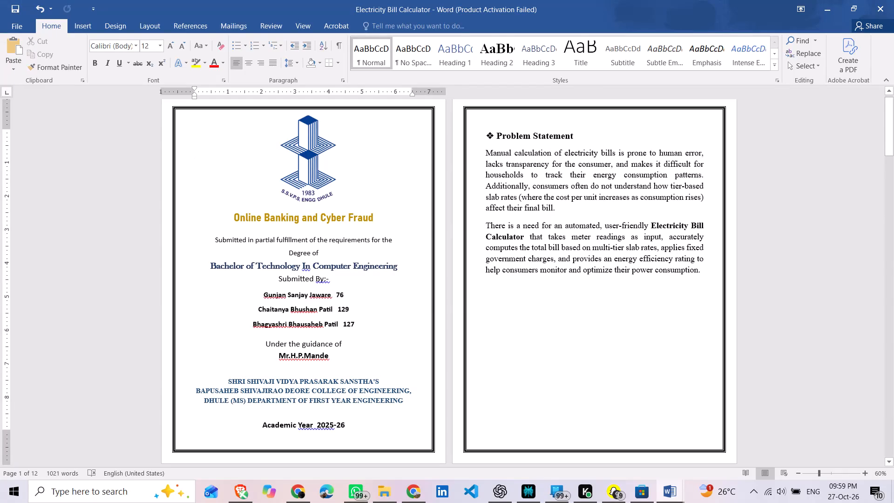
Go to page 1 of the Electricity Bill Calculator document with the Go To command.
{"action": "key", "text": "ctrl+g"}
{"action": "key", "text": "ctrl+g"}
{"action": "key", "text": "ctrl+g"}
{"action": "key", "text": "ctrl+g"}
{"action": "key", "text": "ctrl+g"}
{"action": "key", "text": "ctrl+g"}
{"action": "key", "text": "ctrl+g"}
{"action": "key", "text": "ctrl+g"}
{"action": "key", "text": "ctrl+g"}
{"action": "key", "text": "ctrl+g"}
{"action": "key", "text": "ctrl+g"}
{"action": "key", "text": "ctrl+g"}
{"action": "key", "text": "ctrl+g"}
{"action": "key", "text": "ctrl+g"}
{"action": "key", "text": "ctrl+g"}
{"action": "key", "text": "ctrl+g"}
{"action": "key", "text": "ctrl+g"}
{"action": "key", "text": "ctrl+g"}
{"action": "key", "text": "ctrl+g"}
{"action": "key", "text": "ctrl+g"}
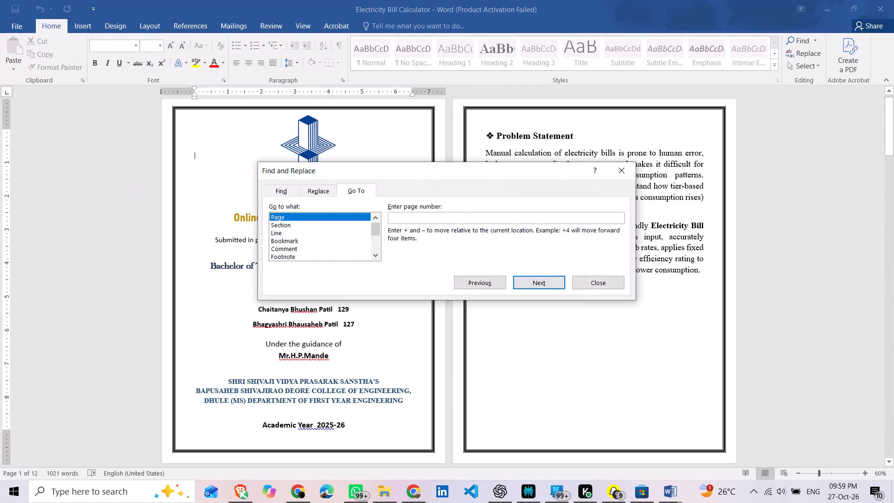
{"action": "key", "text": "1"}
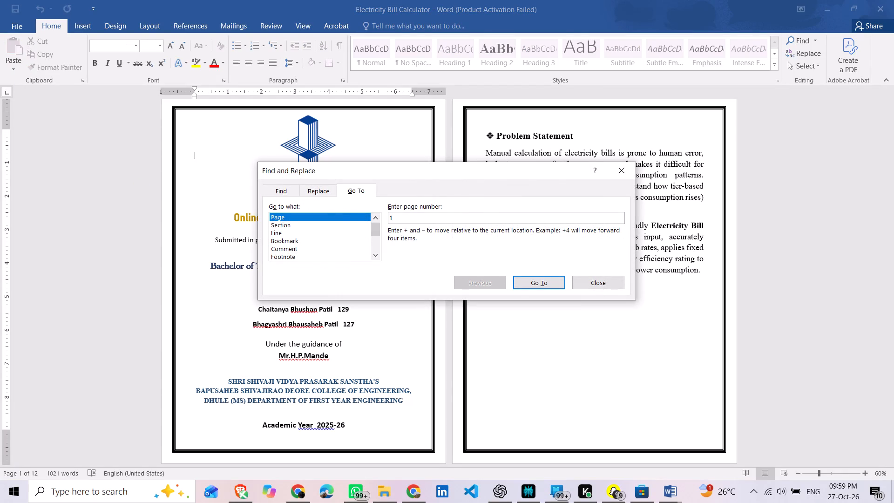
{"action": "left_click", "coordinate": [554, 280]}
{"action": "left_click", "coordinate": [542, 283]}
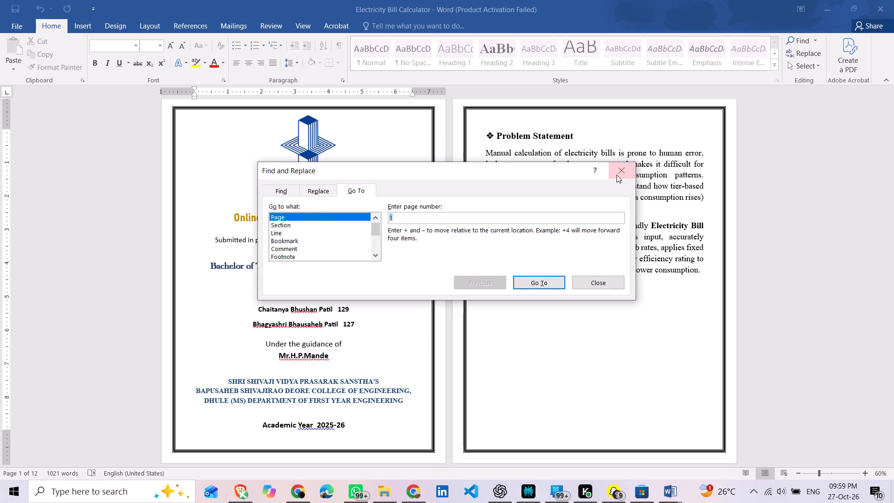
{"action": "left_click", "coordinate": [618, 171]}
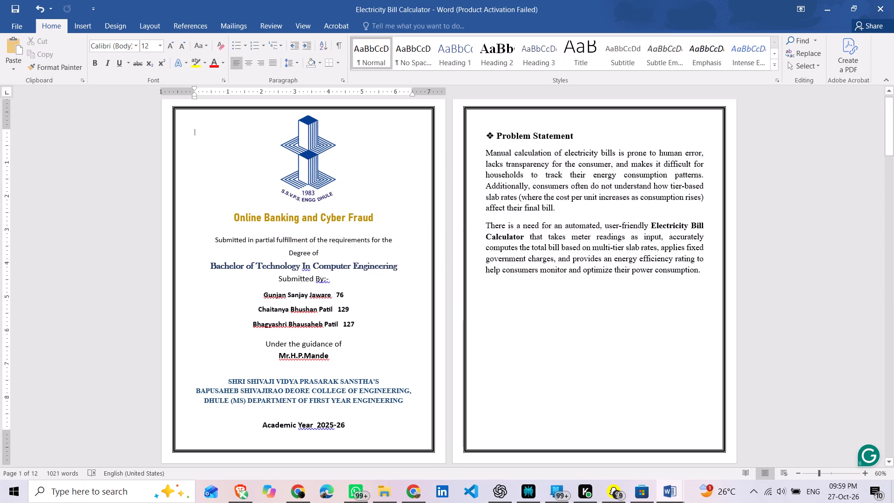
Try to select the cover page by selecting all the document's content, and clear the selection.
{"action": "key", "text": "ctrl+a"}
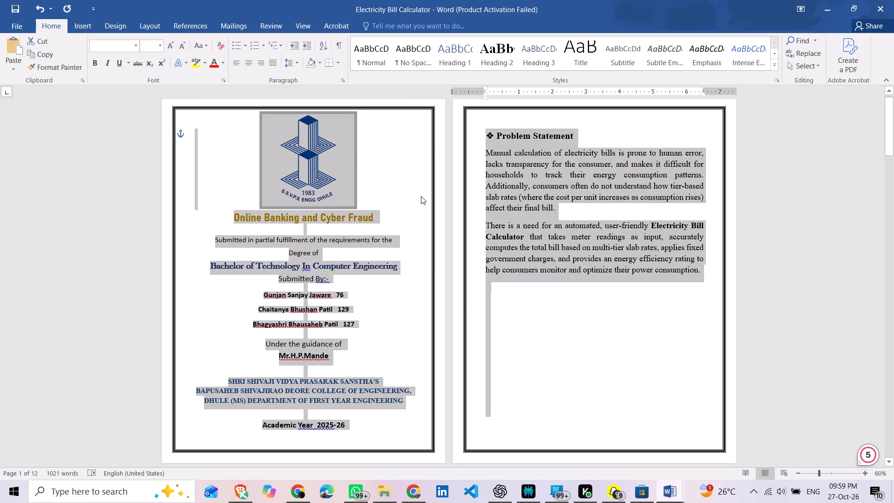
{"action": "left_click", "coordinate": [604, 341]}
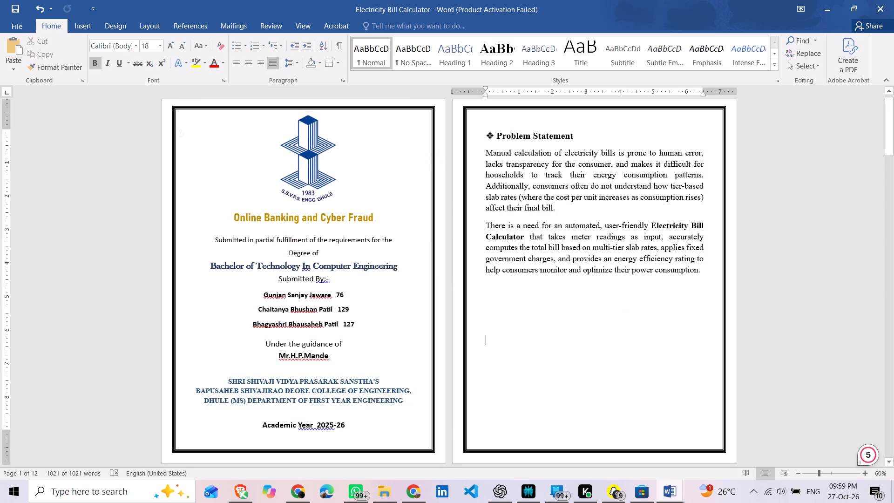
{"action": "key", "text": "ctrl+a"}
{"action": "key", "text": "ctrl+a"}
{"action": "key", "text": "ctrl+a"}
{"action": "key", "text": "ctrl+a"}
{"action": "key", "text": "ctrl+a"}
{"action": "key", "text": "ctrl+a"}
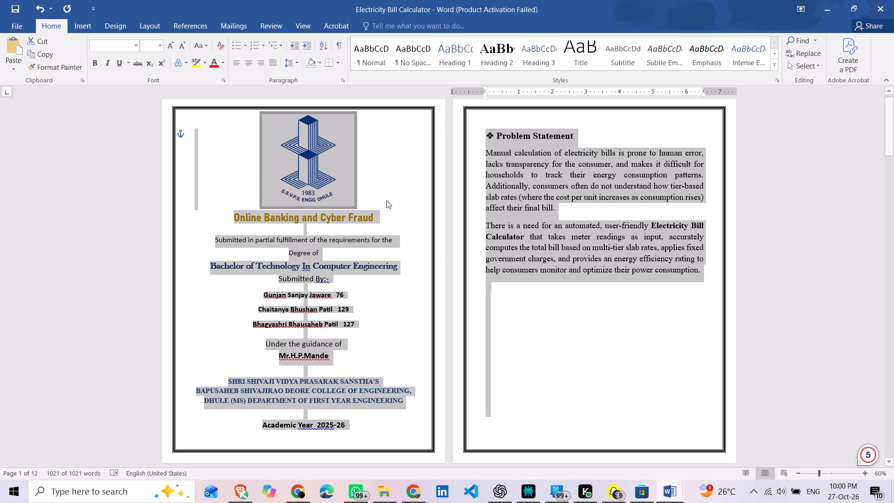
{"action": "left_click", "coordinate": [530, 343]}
Copy the whole cover page content, from the college logo down to the Academic Year 2025-26 line.
{"action": "scroll", "coordinate": [450, 317], "scroll_direction": "down", "scroll_amount": 4}
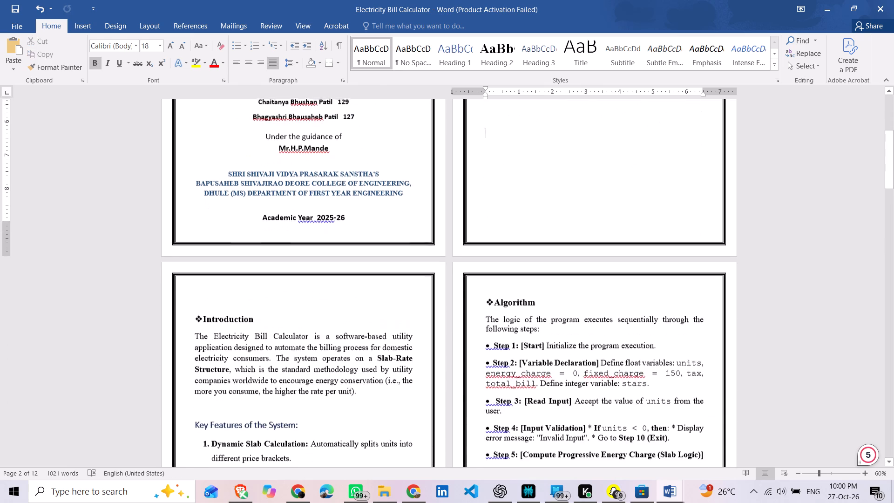
{"action": "scroll", "coordinate": [450, 317], "scroll_direction": "up", "scroll_amount": 6}
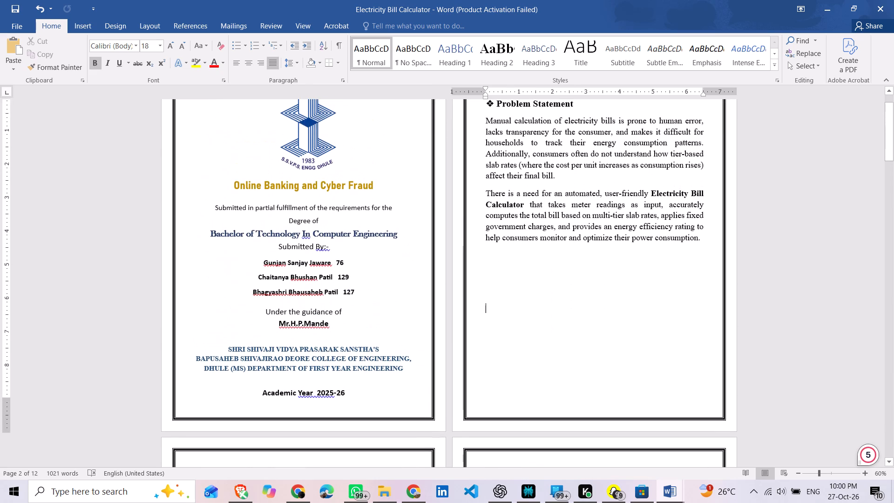
{"action": "scroll", "coordinate": [366, 300], "scroll_direction": "up", "scroll_amount": 5}
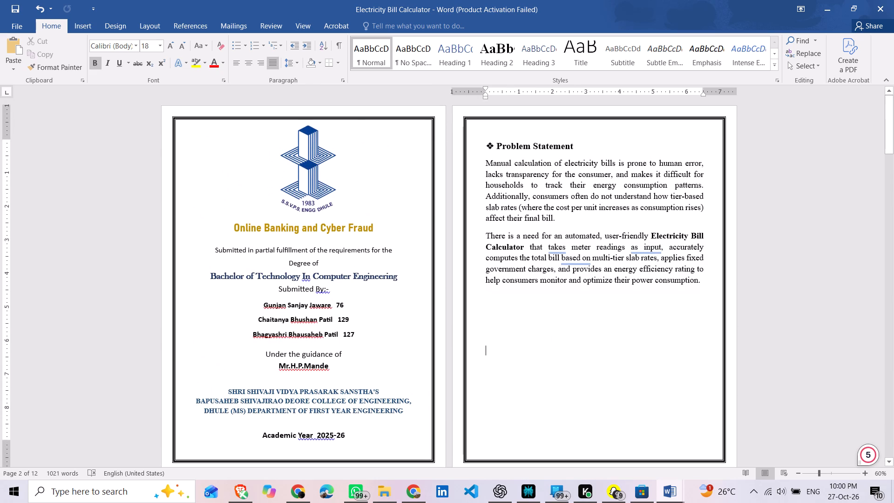
{"action": "left_click_drag", "start_coordinate": [204, 140], "coordinate": [401, 447]}
{"action": "key", "text": "ctrl+c"}
{"action": "key", "text": "ctrl+c"}
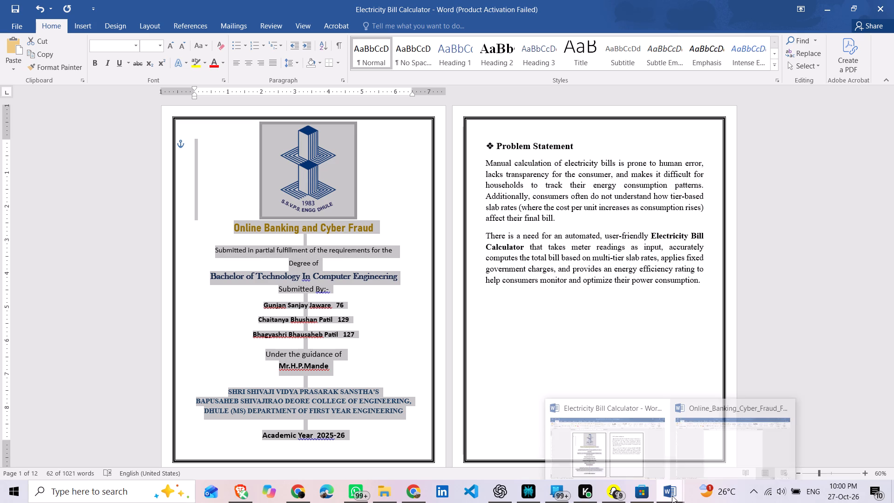
Switch to the Online_Banking_Cyber_Fraud_Formatted document and paste the copied cover page onto its empty first page.
{"action": "left_click", "coordinate": [715, 448]}
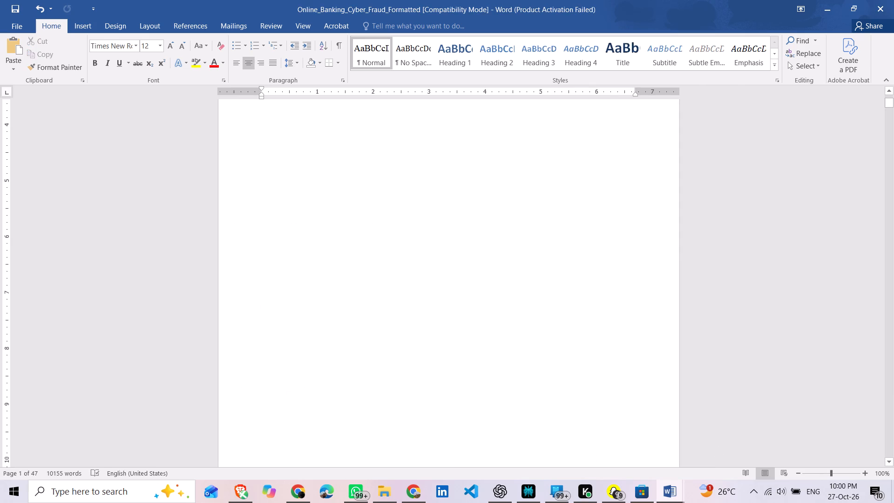
{"action": "left_click", "coordinate": [536, 325]}
{"action": "key", "text": "ctrl+v"}
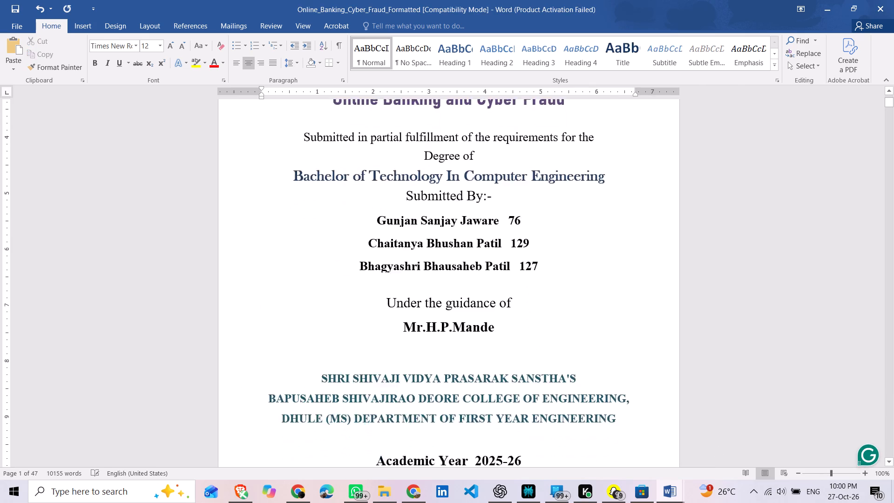
{"action": "scroll", "coordinate": [536, 325], "scroll_direction": "up", "scroll_amount": 1}
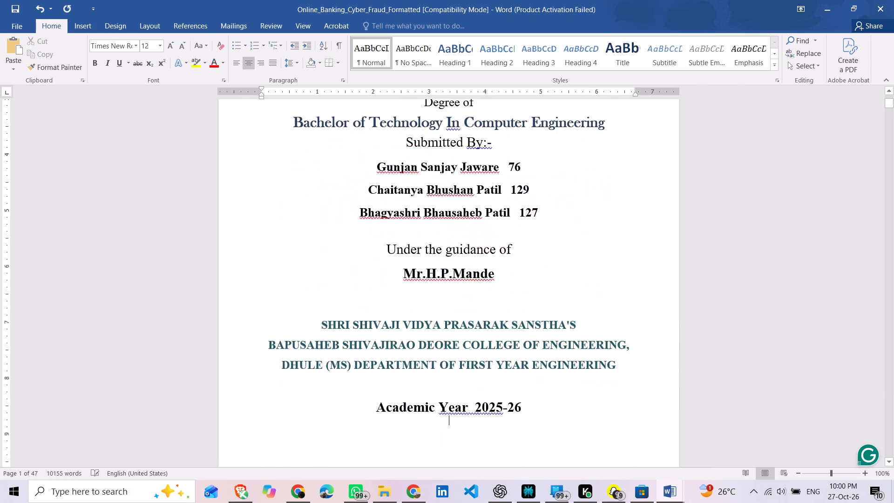
{"action": "scroll", "coordinate": [536, 325], "scroll_direction": "up", "scroll_amount": 1}
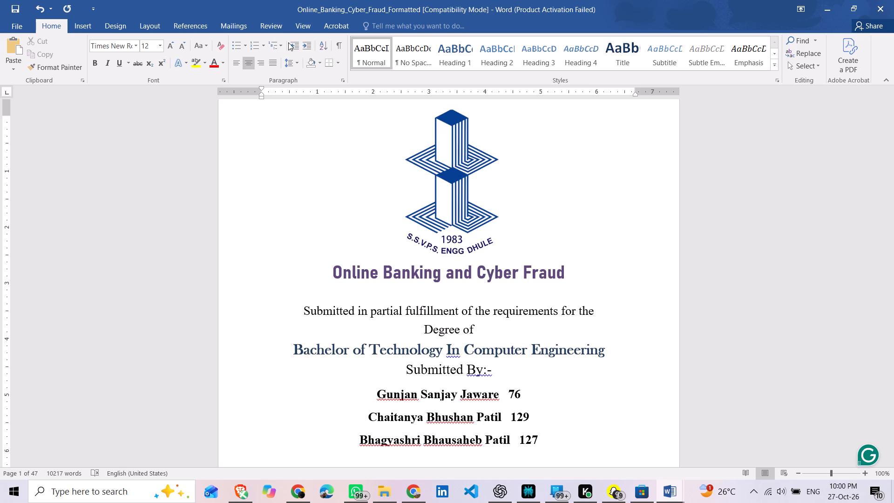
Apply a 3-D page border to the whole document using the 3 pt triple-line style in automatic color.
{"action": "left_click", "coordinate": [115, 21]}
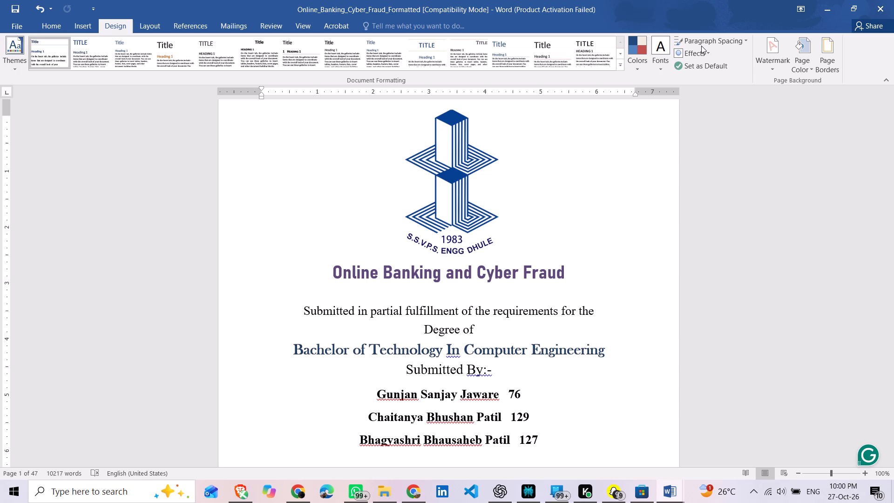
{"action": "left_click", "coordinate": [823, 68]}
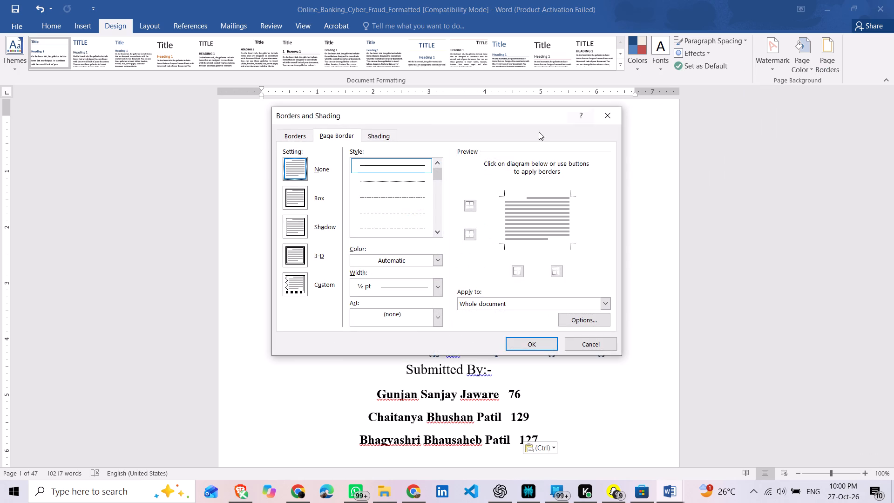
{"action": "left_click", "coordinate": [300, 256]}
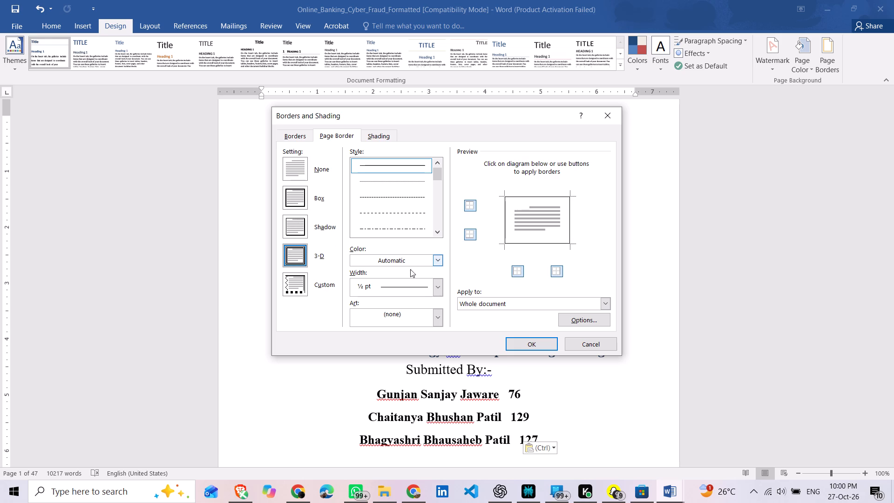
{"action": "left_click", "coordinate": [441, 287]}
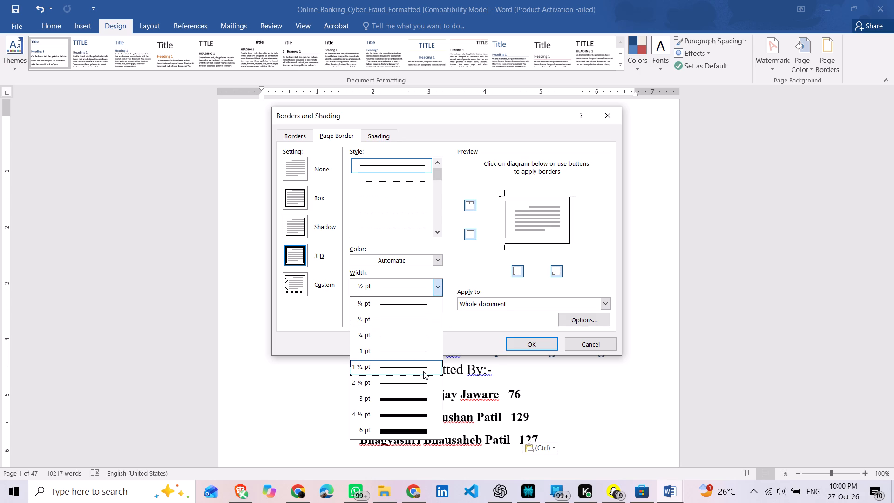
{"action": "scroll", "coordinate": [423, 371], "scroll_direction": "down", "scroll_amount": 5}
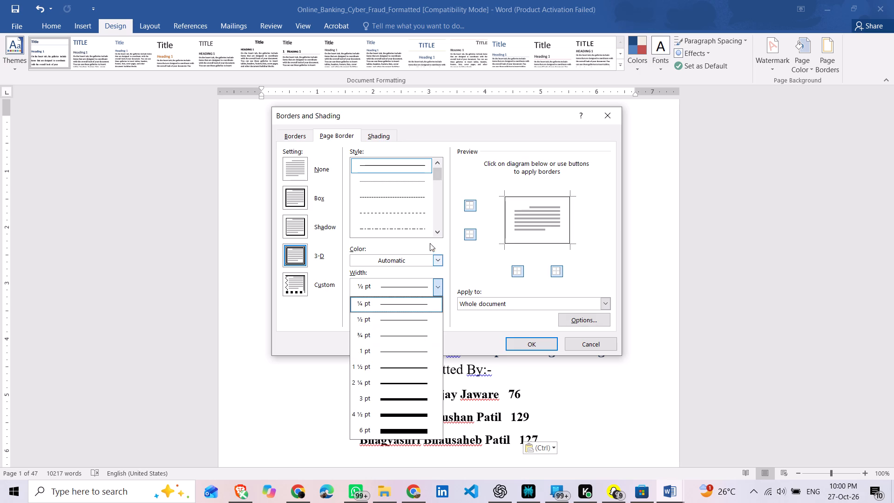
{"action": "left_click", "coordinate": [440, 258]}
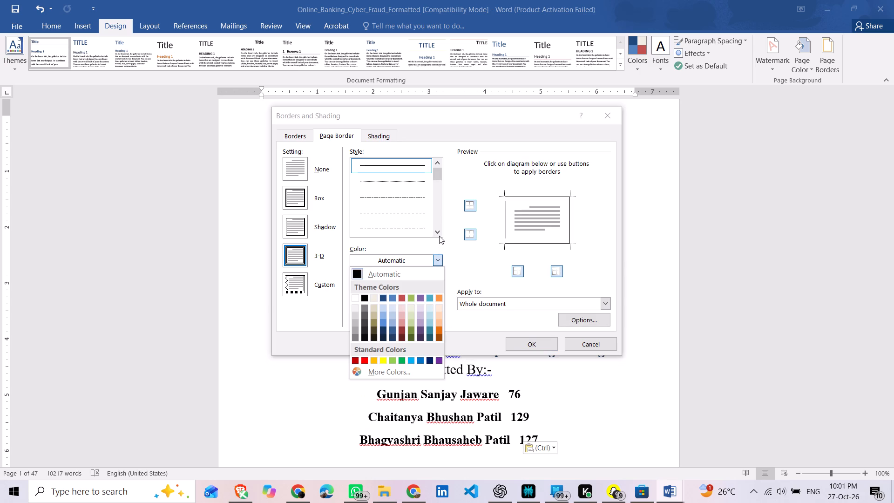
{"action": "left_click", "coordinate": [439, 234]}
{"action": "triple_click", "coordinate": [439, 234]}
{"action": "double_click", "coordinate": [439, 234]}
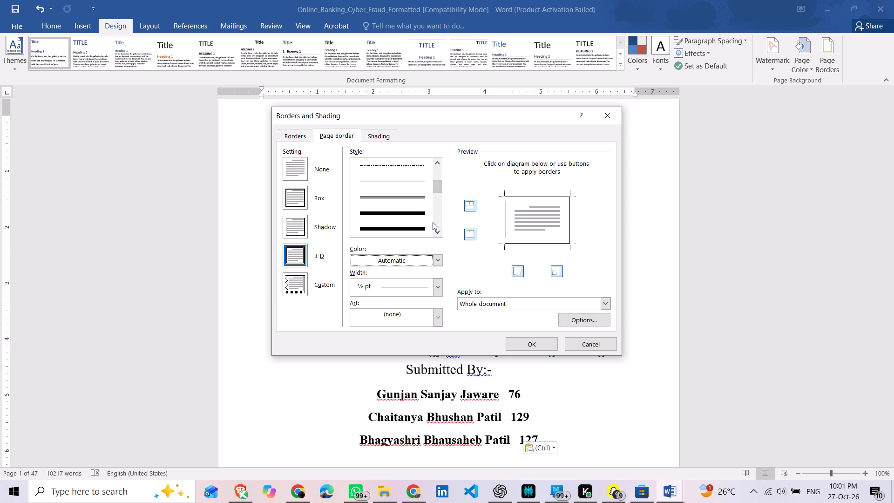
{"action": "left_click", "coordinate": [439, 232]}
{"action": "left_click", "coordinate": [439, 232]}
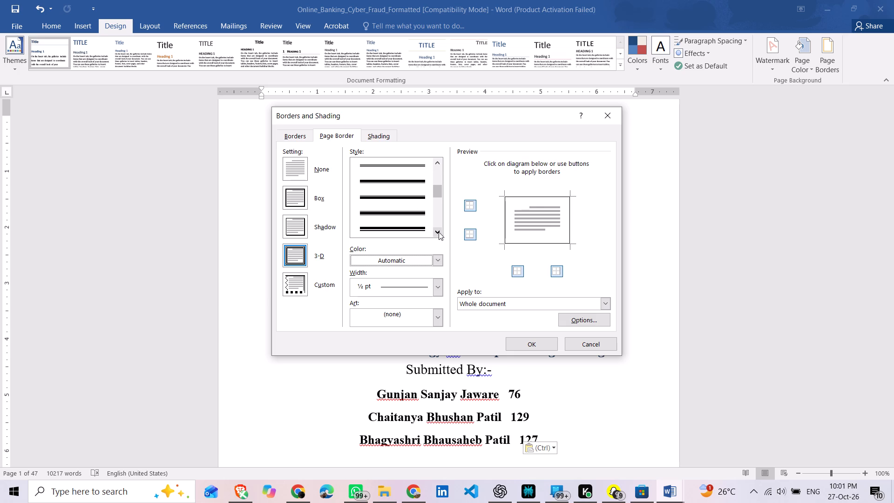
{"action": "left_click", "coordinate": [439, 232]}
{"action": "double_click", "coordinate": [439, 232]}
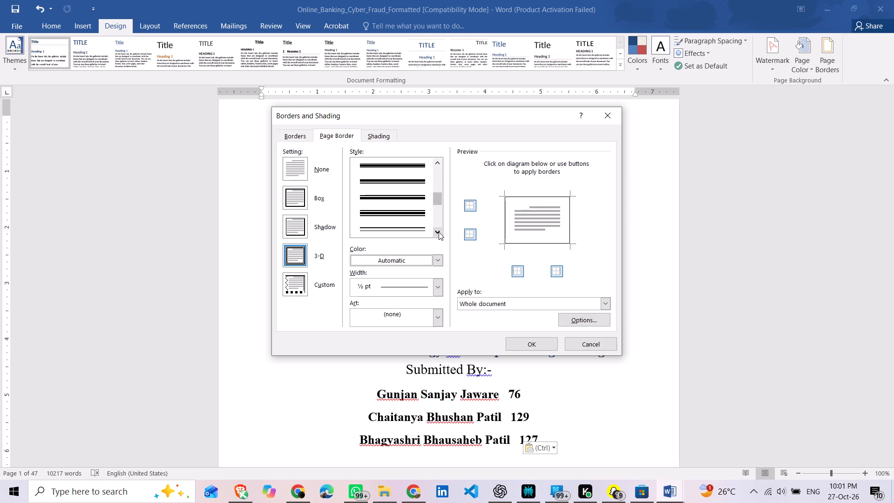
{"action": "triple_click", "coordinate": [439, 232]}
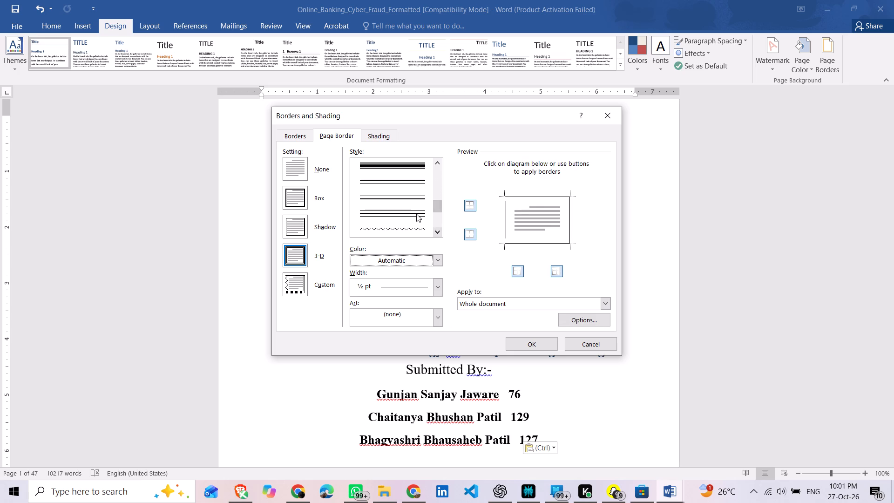
{"action": "left_click", "coordinate": [416, 214]}
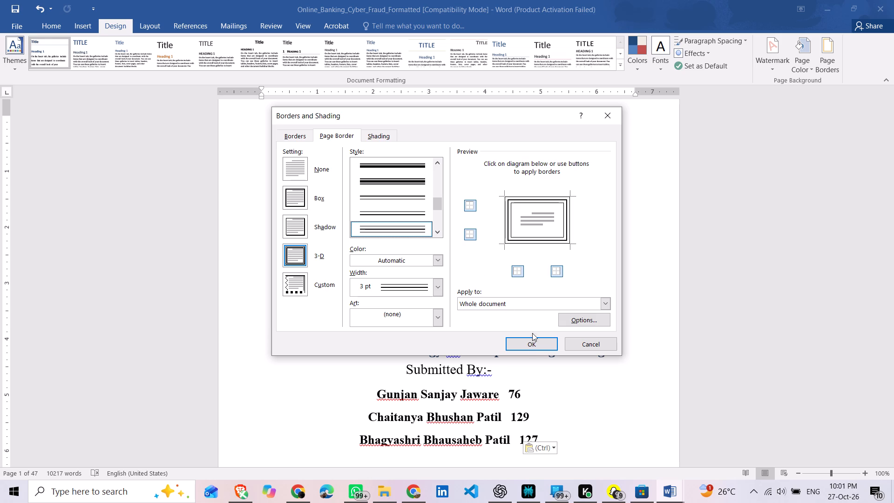
{"action": "left_click", "coordinate": [531, 347]}
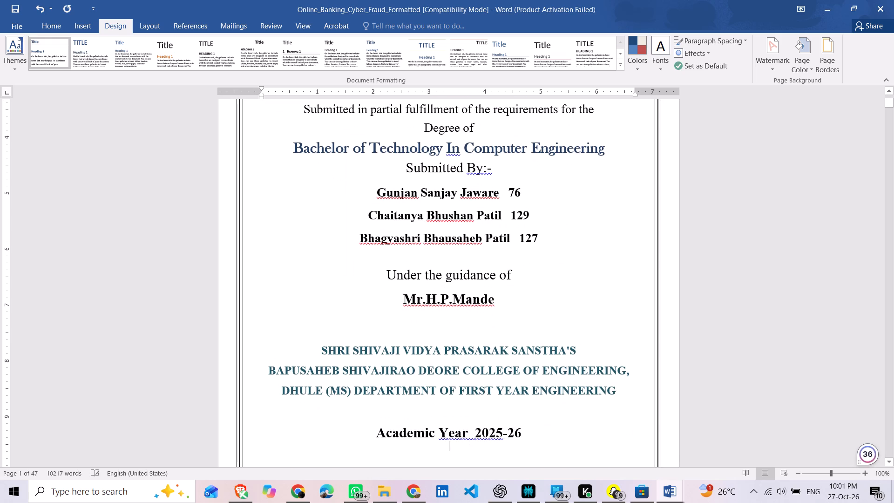
Set the page border's width to 1 ½ pt for the whole document.
{"action": "left_click", "coordinate": [824, 65]}
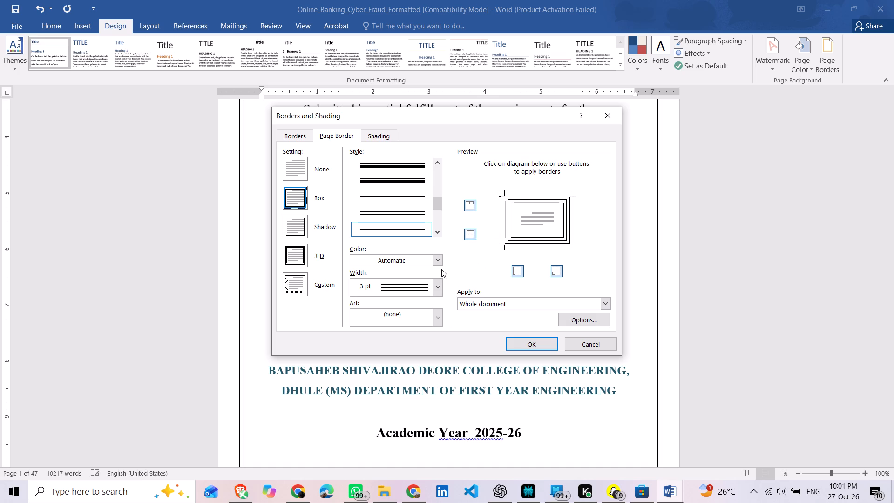
{"action": "left_click", "coordinate": [436, 286]}
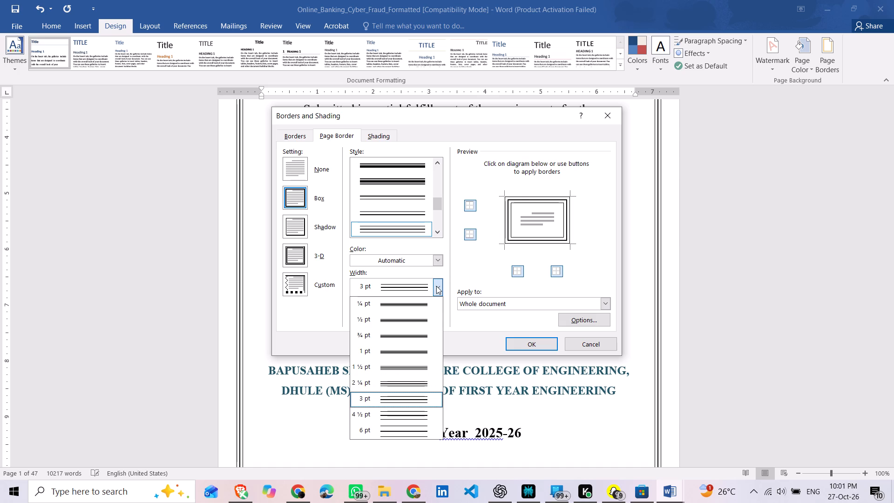
{"action": "left_click", "coordinate": [408, 367]}
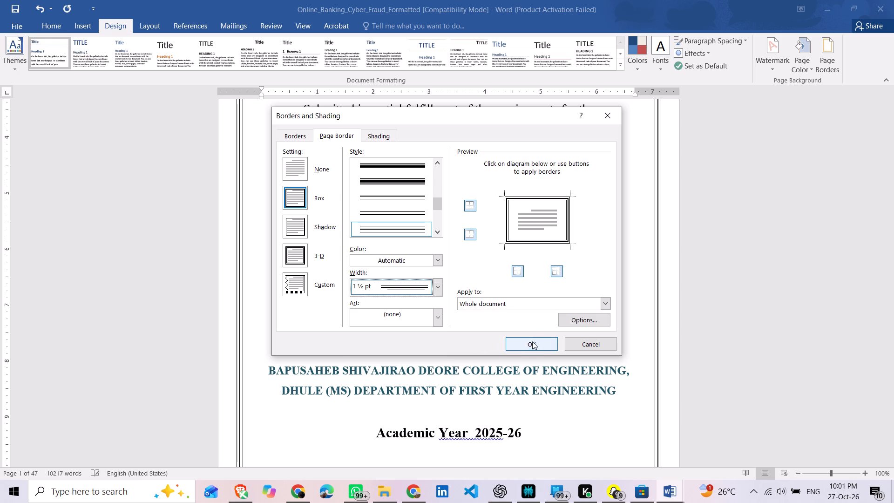
{"action": "left_click", "coordinate": [532, 343]}
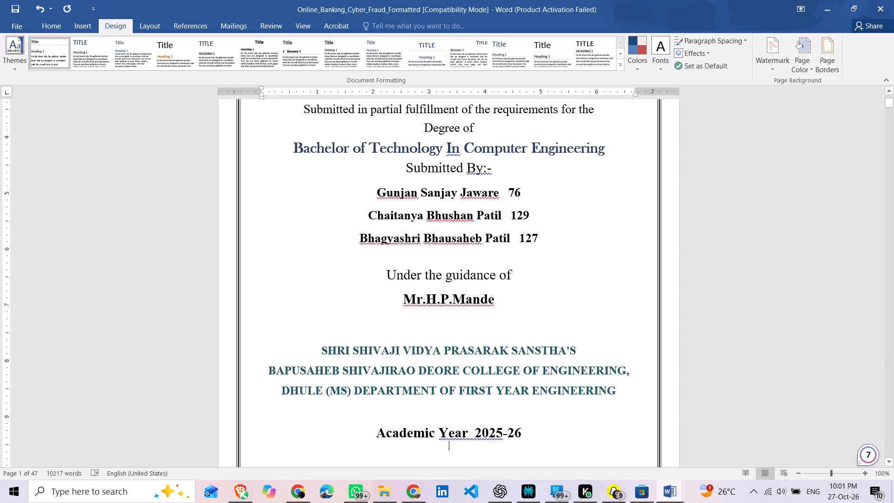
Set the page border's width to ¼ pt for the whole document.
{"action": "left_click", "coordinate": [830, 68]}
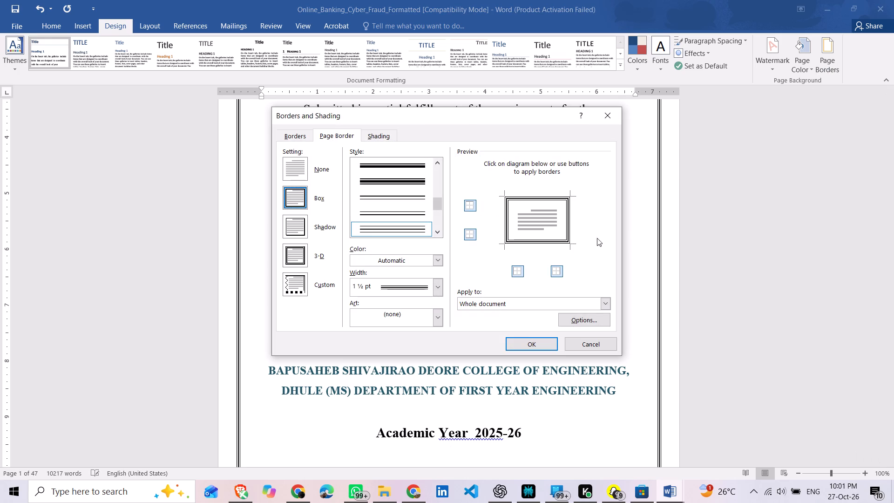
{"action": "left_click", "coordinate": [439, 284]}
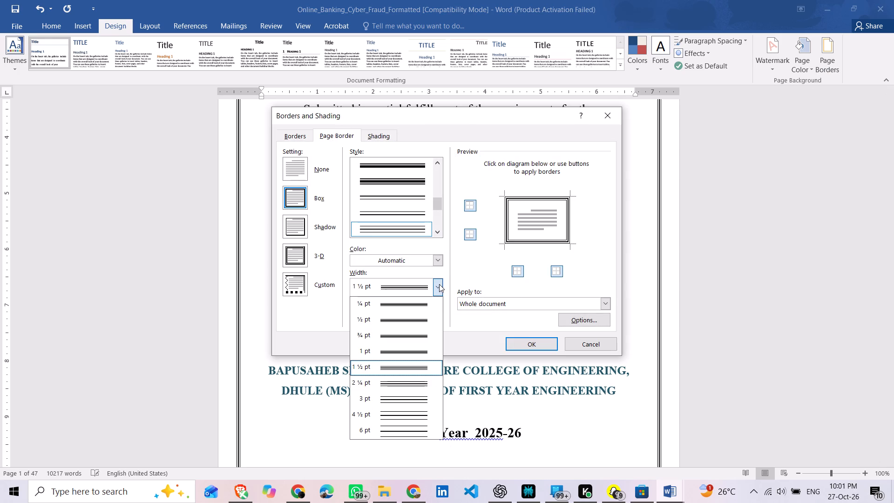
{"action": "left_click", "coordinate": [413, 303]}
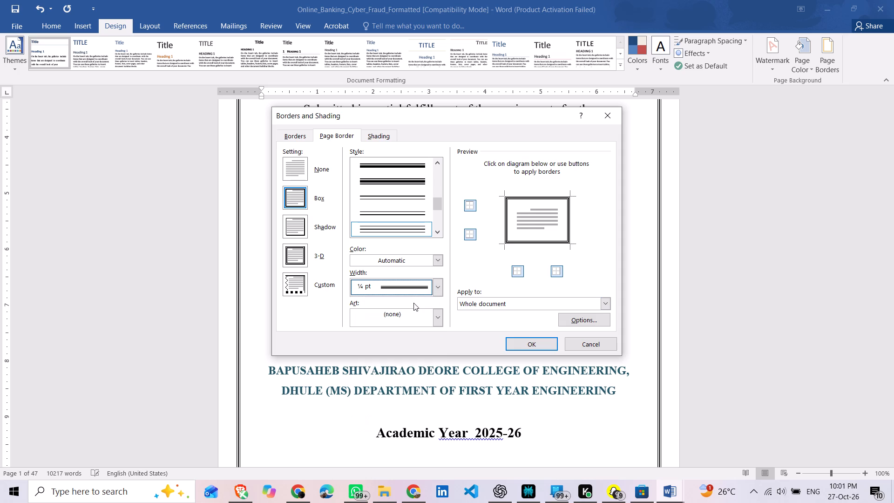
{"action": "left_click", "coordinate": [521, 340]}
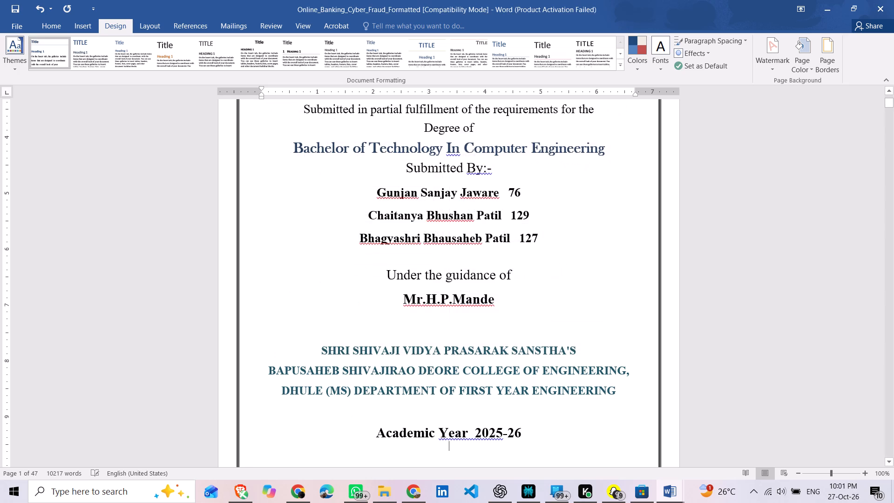
Set the page border's width to 1 pt for the whole document.
{"action": "left_click", "coordinate": [818, 67]}
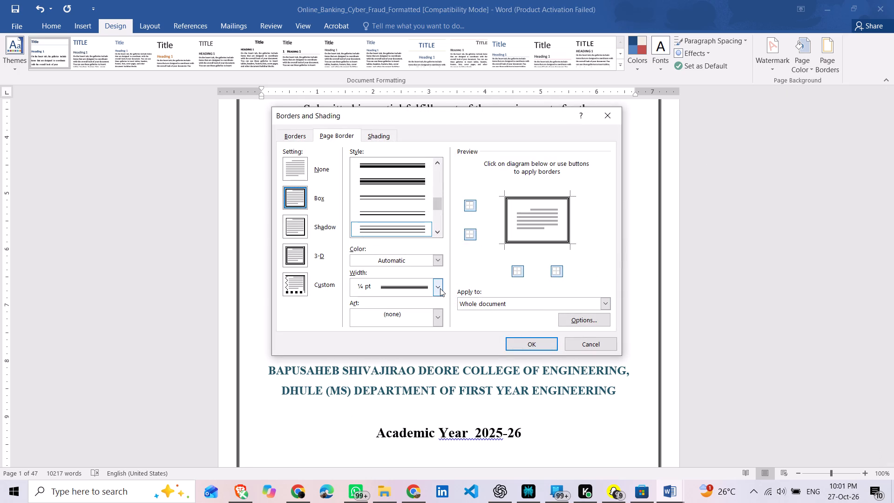
{"action": "left_click", "coordinate": [440, 288]}
{"action": "scroll", "coordinate": [396, 374], "scroll_direction": "down", "scroll_amount": 2}
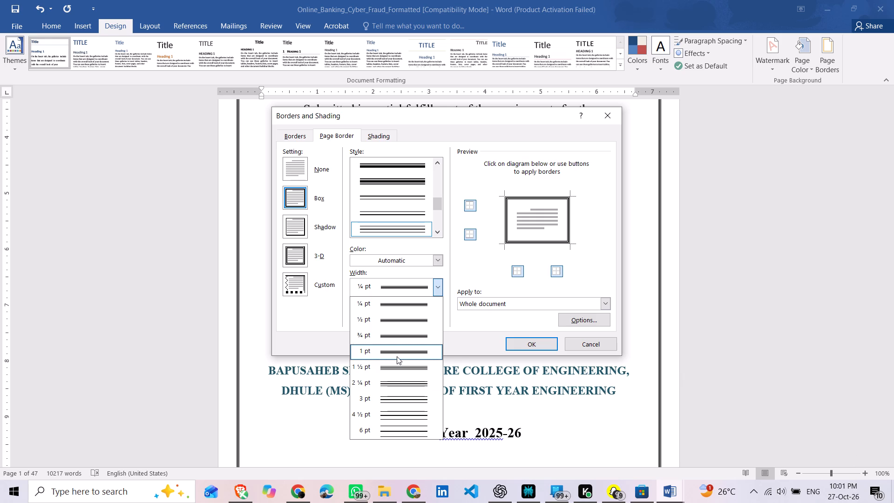
{"action": "left_click", "coordinate": [397, 356]}
{"action": "left_click", "coordinate": [531, 346]}
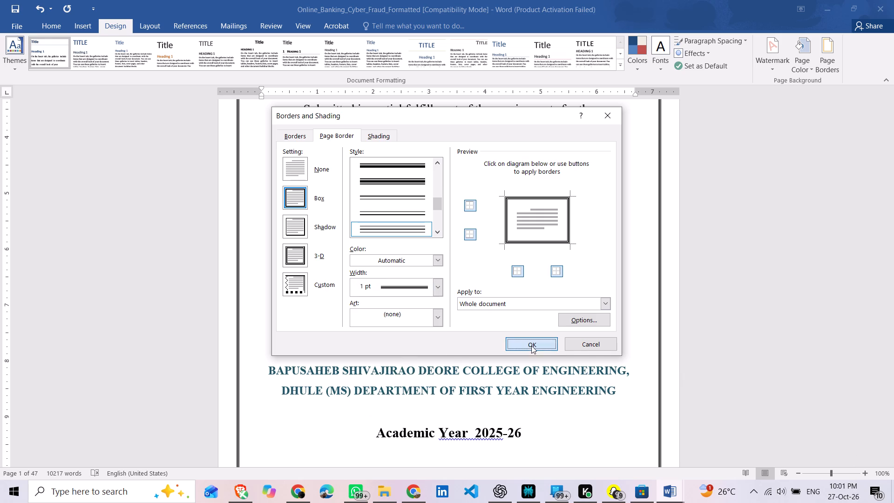
Delete the whole Declaration section after the cover page, including its heading, paragraphs and signature lines.
{"action": "scroll", "coordinate": [531, 346], "scroll_direction": "down", "scroll_amount": 6}
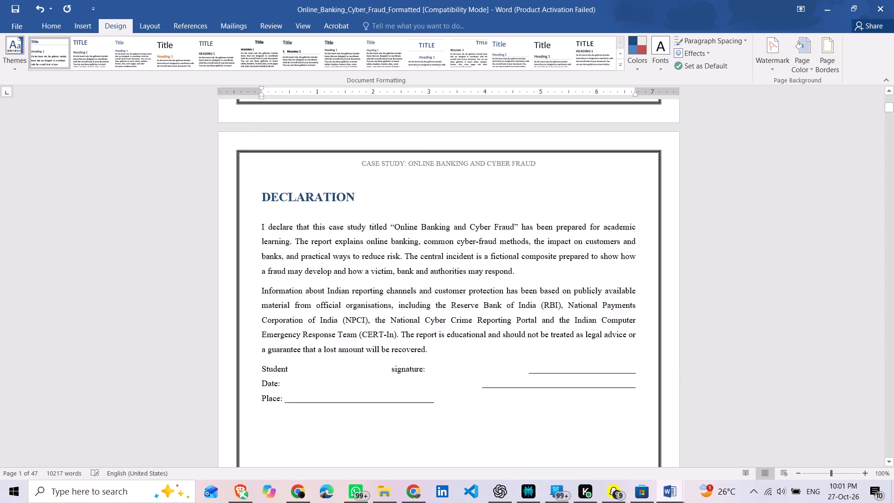
{"action": "scroll", "coordinate": [531, 346], "scroll_direction": "up", "scroll_amount": 3}
{"action": "scroll", "coordinate": [531, 346], "scroll_direction": "down", "scroll_amount": 1}
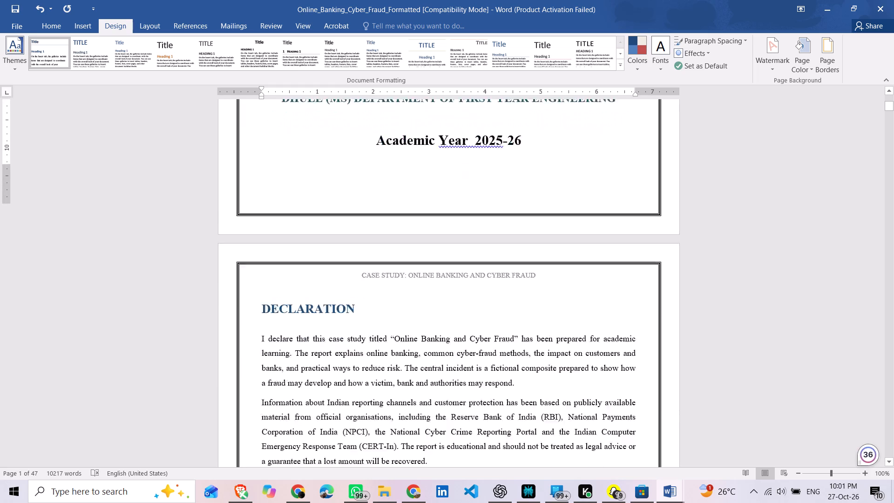
{"action": "scroll", "coordinate": [531, 346], "scroll_direction": "down", "scroll_amount": 1}
{"action": "right_click", "coordinate": [387, 257]}
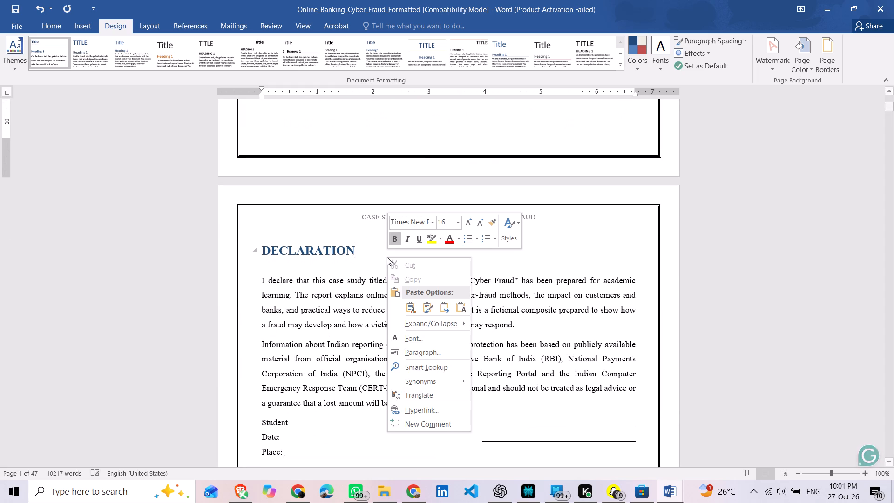
{"action": "scroll", "coordinate": [359, 331], "scroll_direction": "down", "scroll_amount": 3}
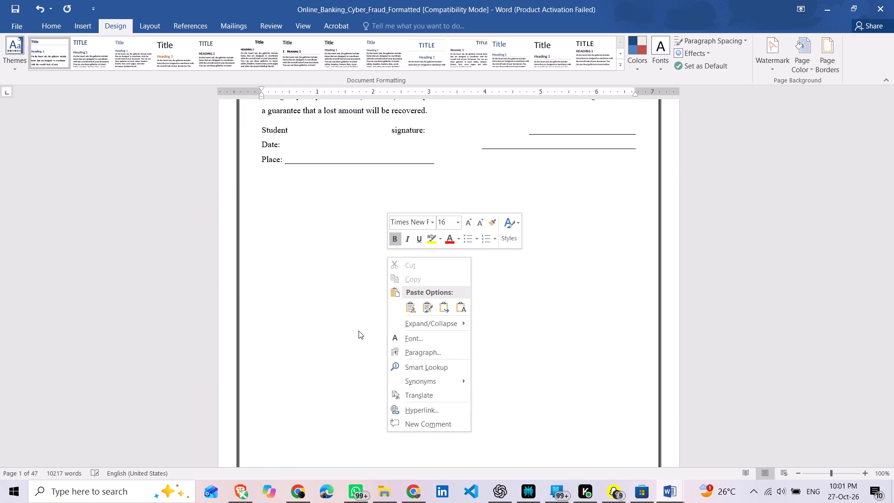
{"action": "left_click", "coordinate": [357, 193]}
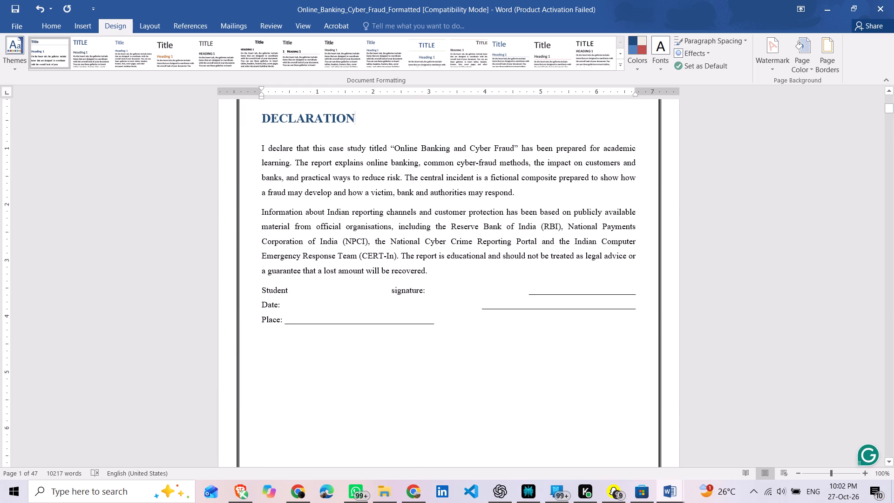
{"action": "left_click", "coordinate": [257, 118]}
{"action": "left_click_drag", "start_coordinate": [257, 118], "coordinate": [322, 150]}
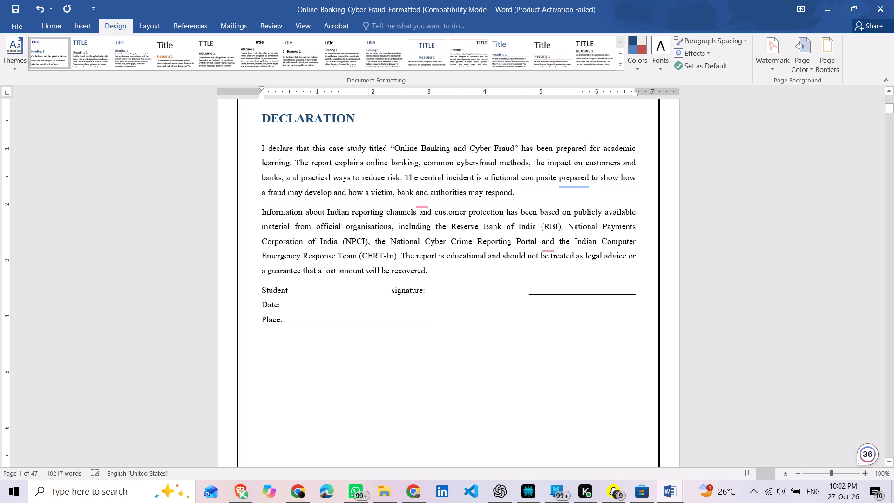
{"action": "left_click_drag", "start_coordinate": [322, 150], "coordinate": [263, 114]}
{"action": "left_click", "coordinate": [263, 114]}
{"action": "left_click_drag", "start_coordinate": [263, 114], "coordinate": [299, 133]}
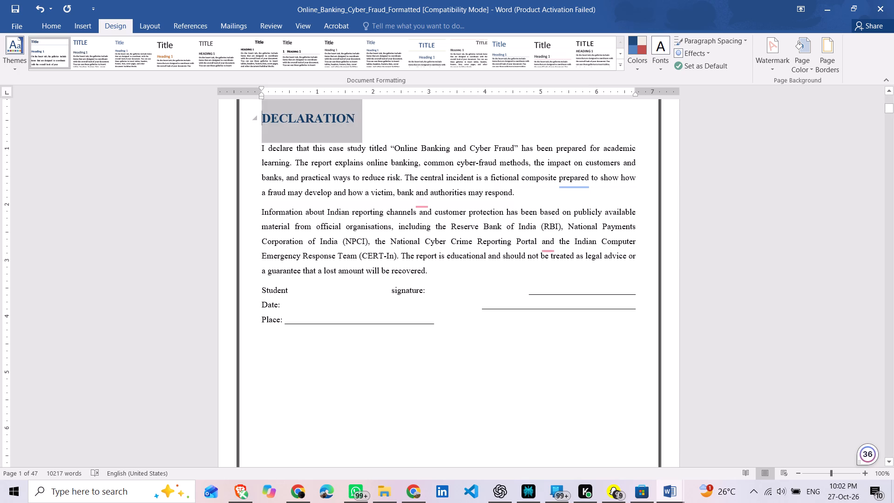
{"action": "left_click_drag", "start_coordinate": [299, 133], "coordinate": [499, 335]}
{"action": "key", "text": "BackSpace"}
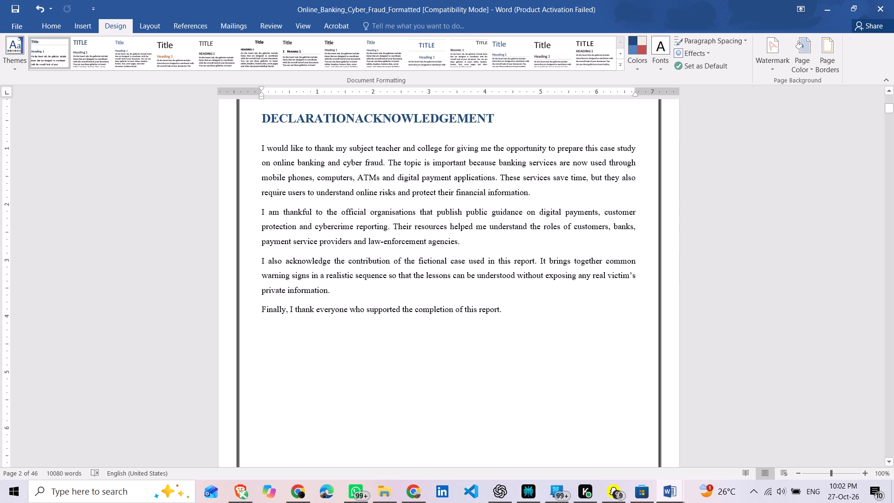
{"action": "key", "text": "BackSpace"}
{"action": "key", "text": "BackSpace"}
{"action": "key", "text": "BackSpace"}
{"action": "key", "text": "BackSpace"}
{"action": "key", "text": "BackSpace"}
{"action": "key", "text": "BackSpace"}
{"action": "key", "text": "BackSpace"}
{"action": "key", "text": "BackSpace"}
{"action": "key", "text": "BackSpace"}
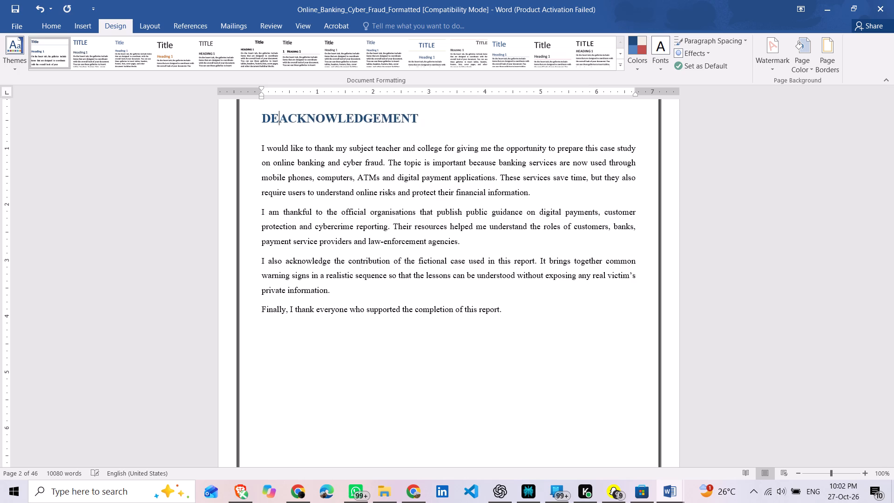
{"action": "key", "text": "BackSpace"}
{"action": "key", "text": "BackSpace"}
Insert "A Case Study" before "Submitted in partial fulfillment of the requirements for the" on the cover page.
{"action": "scroll", "coordinate": [499, 335], "scroll_direction": "up", "scroll_amount": 1}
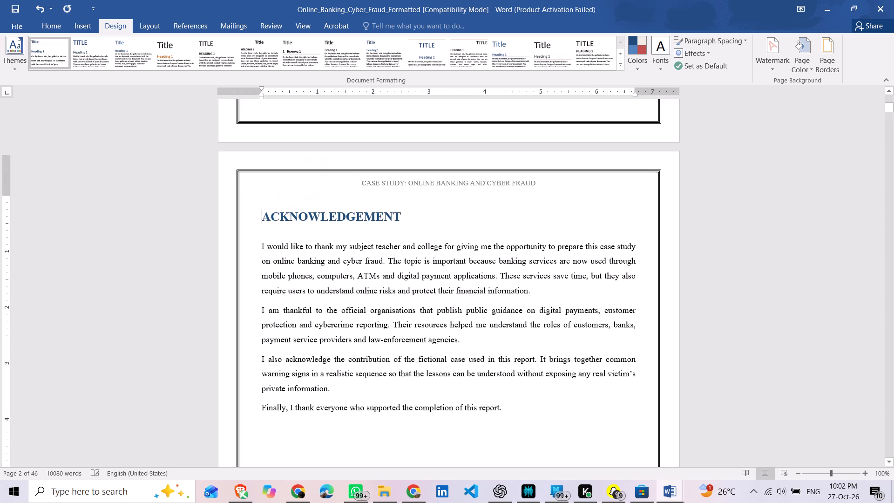
{"action": "scroll", "coordinate": [499, 335], "scroll_direction": "up", "scroll_amount": 6}
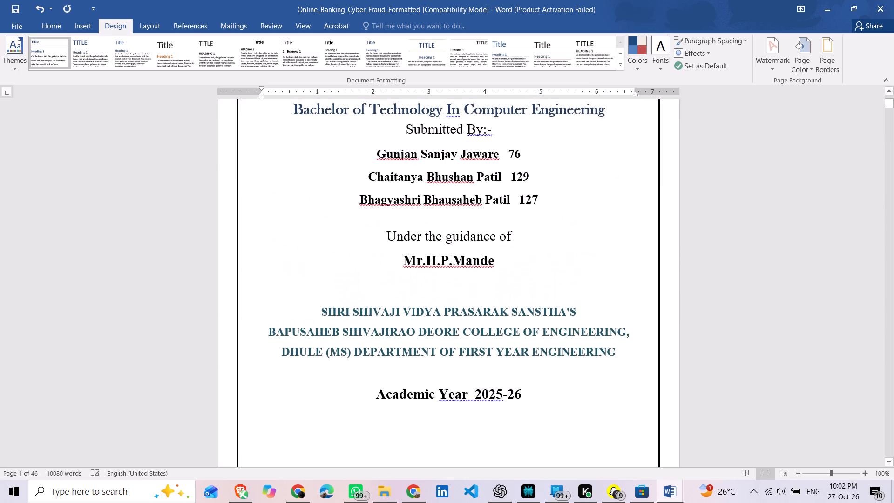
{"action": "scroll", "coordinate": [499, 335], "scroll_direction": "up", "scroll_amount": 4}
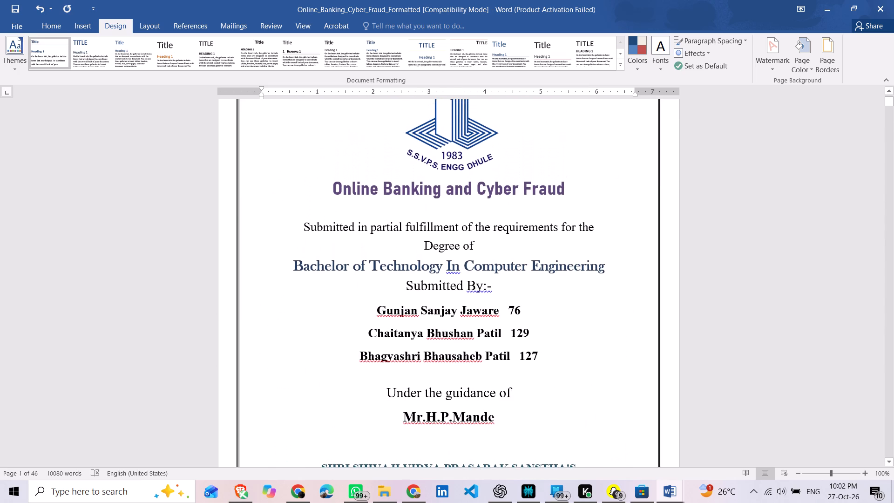
{"action": "scroll", "coordinate": [499, 335], "scroll_direction": "right", "scroll_amount": 1}
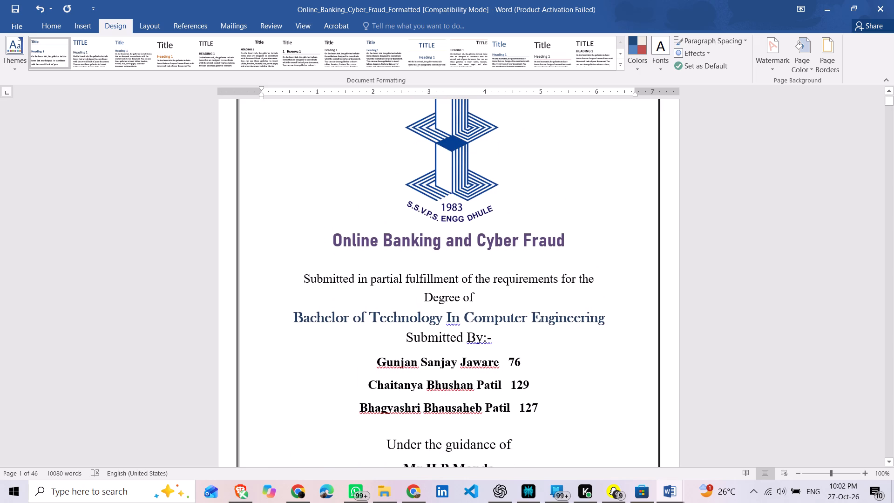
{"action": "scroll", "coordinate": [499, 335], "scroll_direction": "right", "scroll_amount": 1}
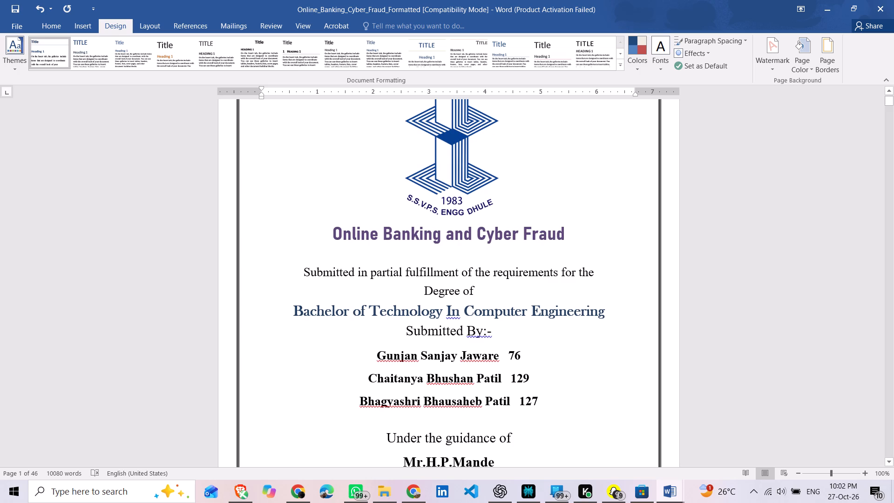
{"action": "left_click", "coordinate": [302, 272]}
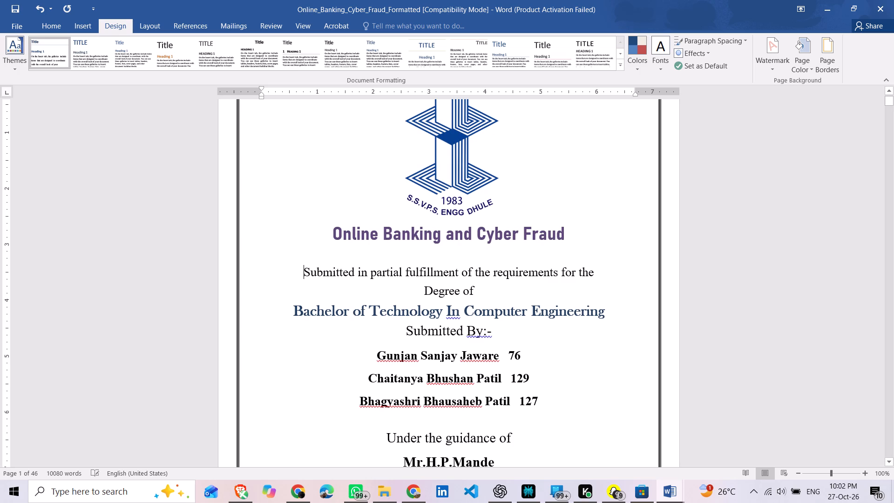
{"action": "type", "text": "A"}
{"action": "key", "text": "space"}
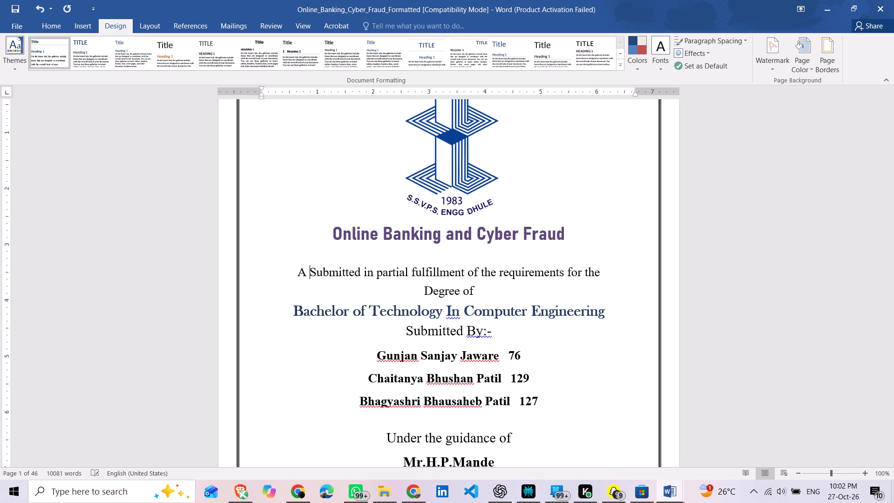
{"action": "type", "text": "case"}
{"action": "key", "text": "space"}
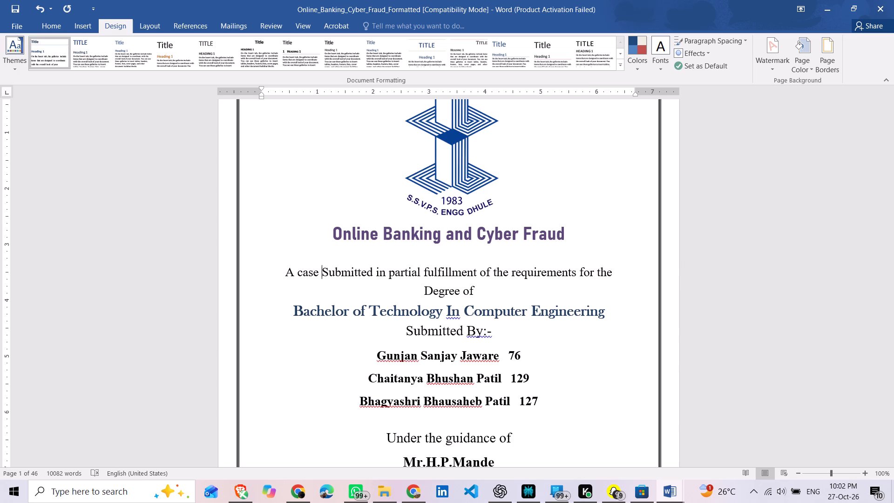
{"action": "key", "text": "BackSpace"}
{"action": "key", "text": "BackSpace"}
{"action": "key", "text": "BackSpace"}
{"action": "key", "text": "BackSpace"}
{"action": "key", "text": "BackSpace"}
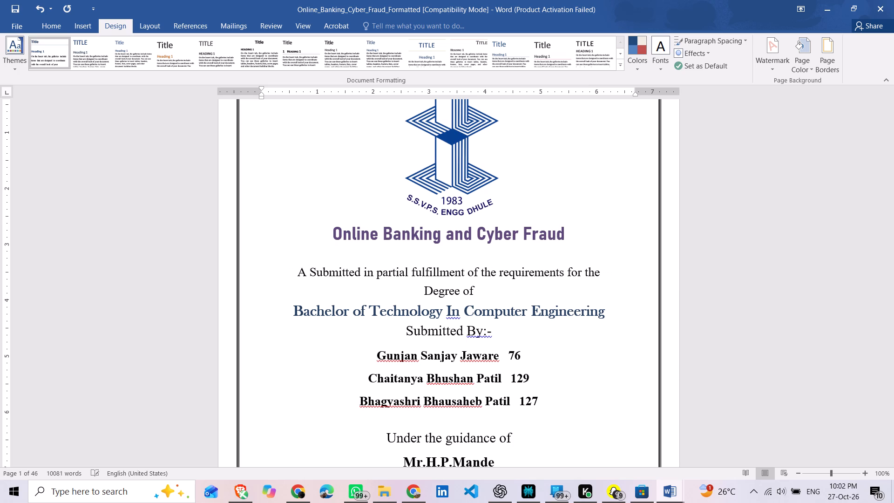
{"action": "type", "text": "Case"}
{"action": "key", "text": "space"}
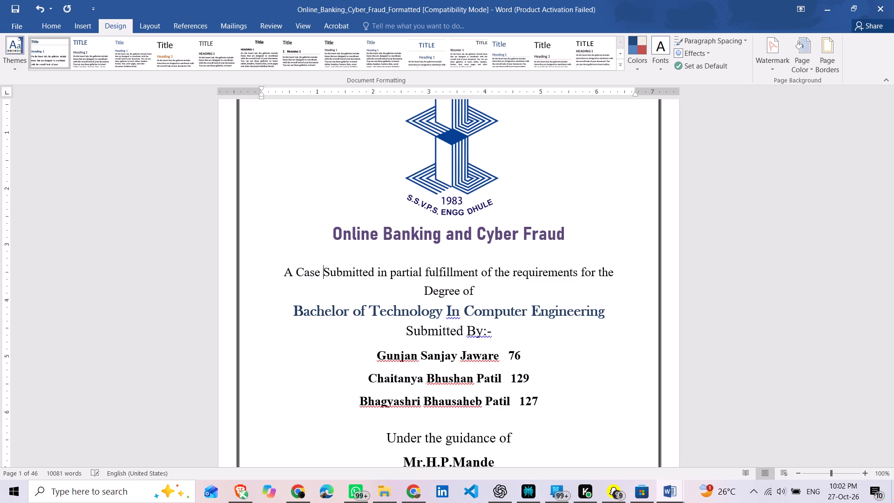
{"action": "type", "text": "Study"}
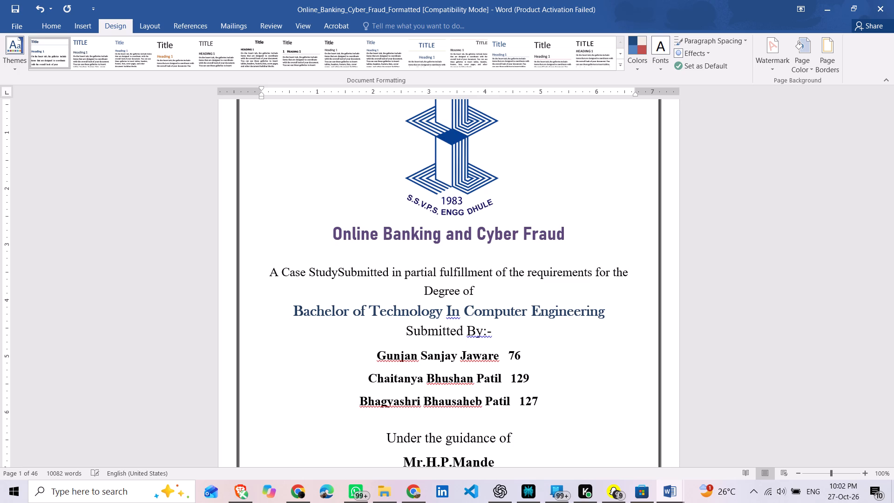
{"action": "key", "text": "space"}
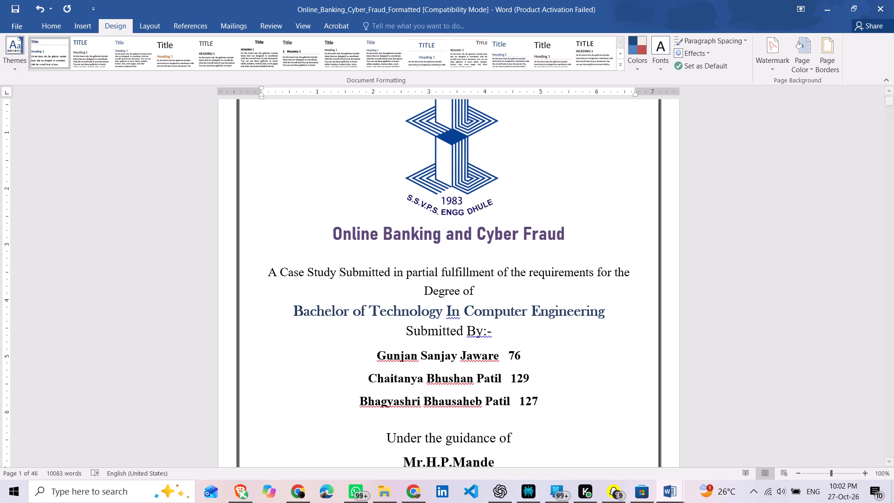
Change the initial letters of "Submitted", "Study" and "Case" to lowercase in the cover page's submission line.
{"action": "left_click", "coordinate": [347, 273]}
{"action": "key", "text": "BackSpace"}
{"action": "key", "text": "s"}
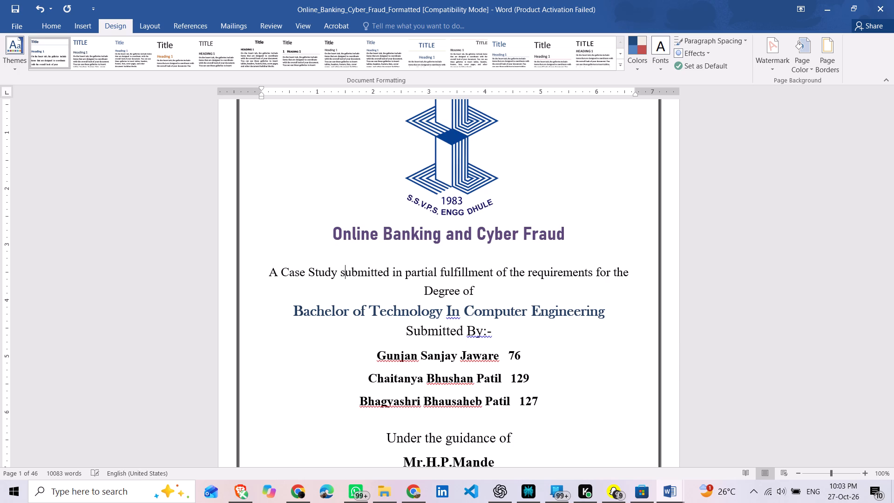
{"action": "left_click", "coordinate": [316, 275]}
{"action": "key", "text": "BackSpace"}
{"action": "key", "text": "s"}
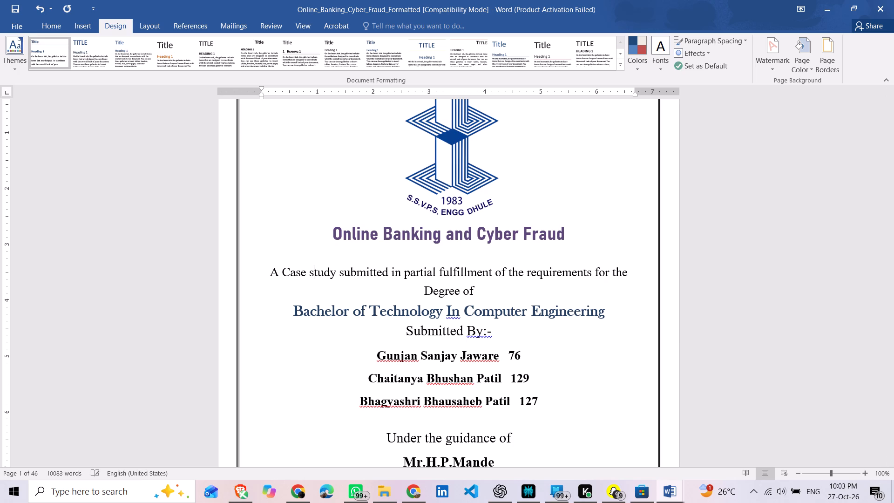
{"action": "left_click", "coordinate": [287, 270]}
{"action": "key", "text": "BackSpace"}
{"action": "key", "text": "s"}
{"action": "key", "text": "BackSpace"}
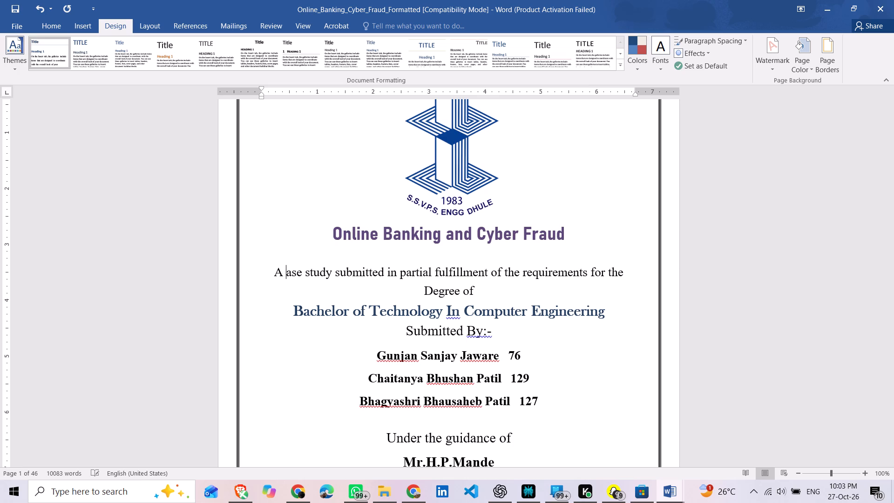
{"action": "key", "text": "c"}
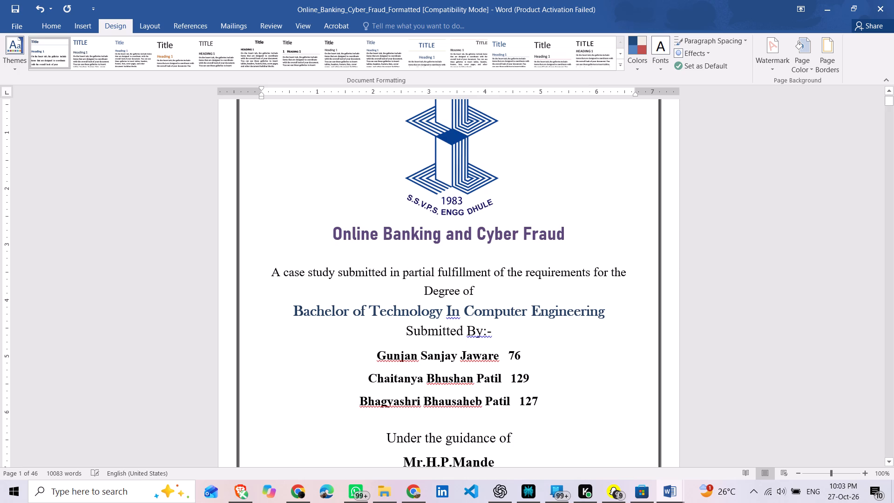
Add the word "report" after "A case study" in the cover page's submission line.
{"action": "left_click", "coordinate": [333, 273]}
{"action": "key", "text": "space"}
{"action": "type", "text": "re"}
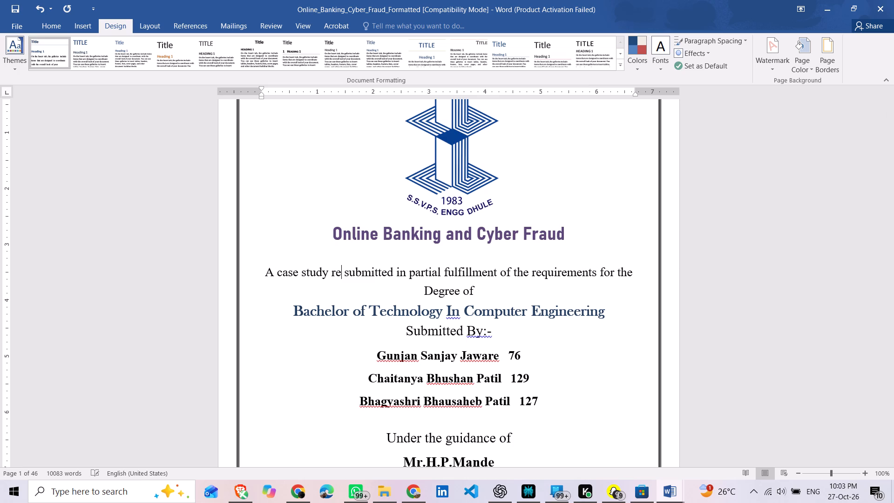
{"action": "type", "text": "port"}
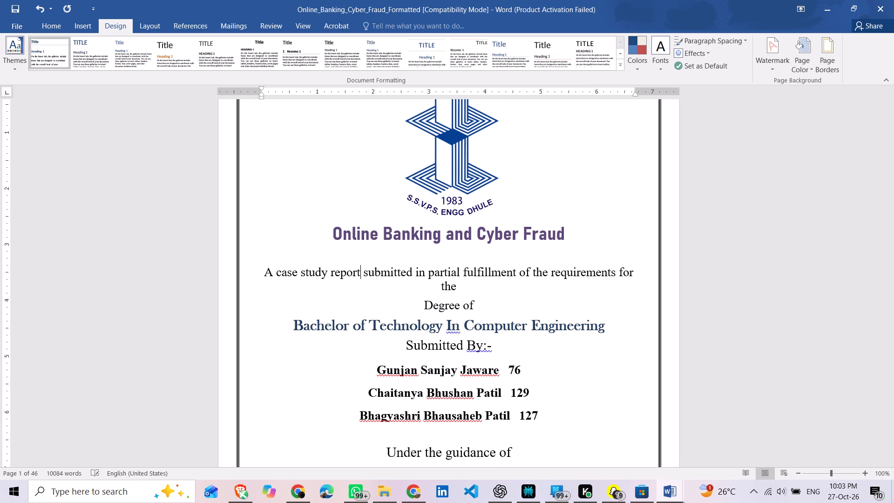
Add a space after "report" and append "second year" after "requirements for the" in the cover page's submission line.
{"action": "key", "text": "space"}
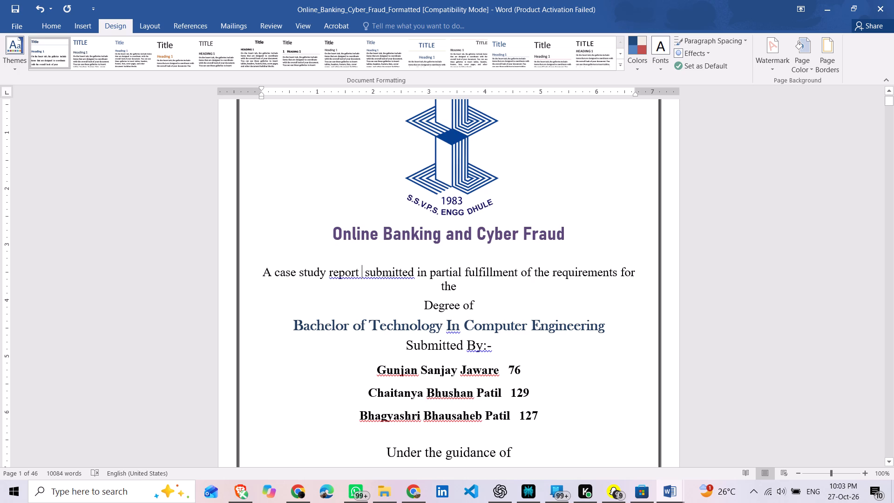
{"action": "left_click", "coordinate": [471, 288]}
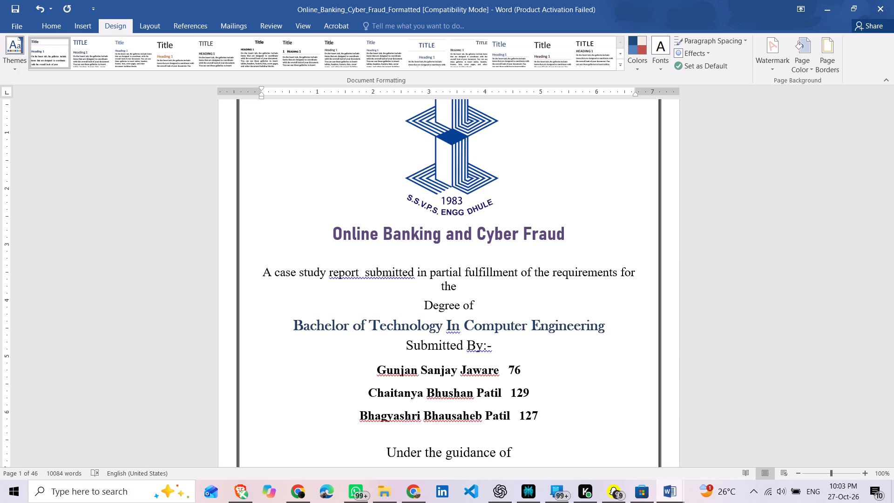
{"action": "type", "text": "Se"}
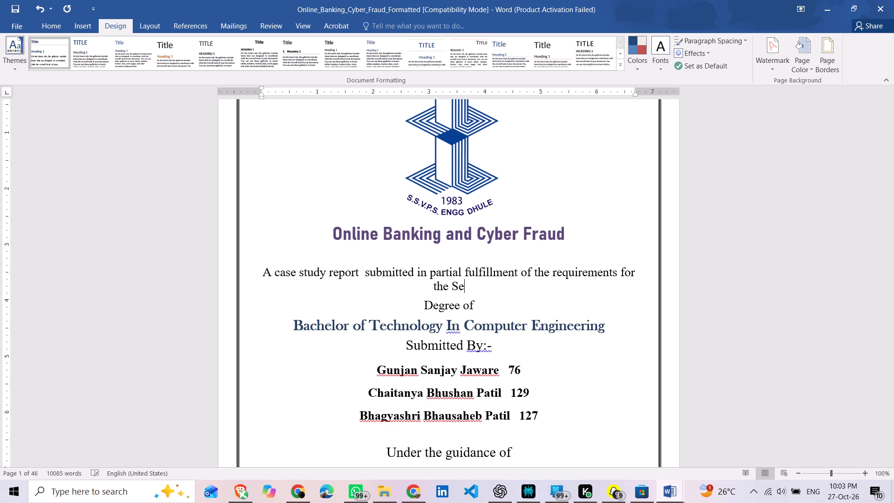
{"action": "key", "text": "BackSpace"}
{"action": "key", "text": "BackSpace"}
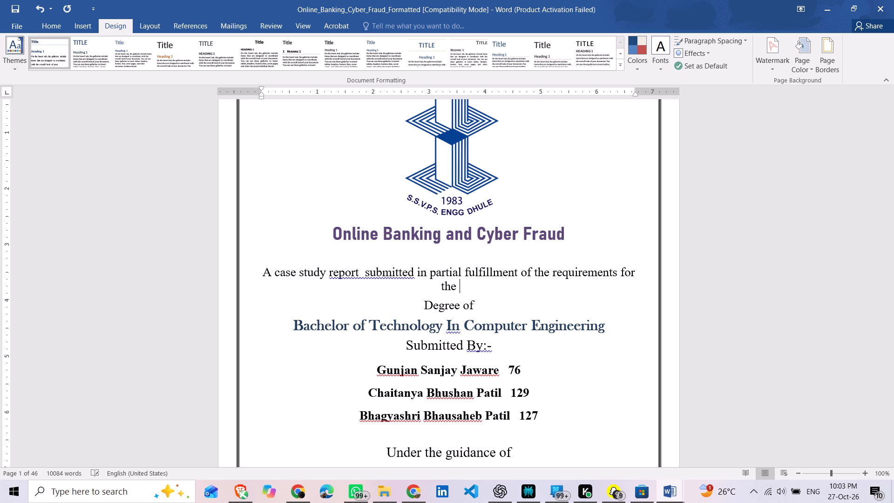
{"action": "type", "text": "second"}
{"action": "key", "text": "space"}
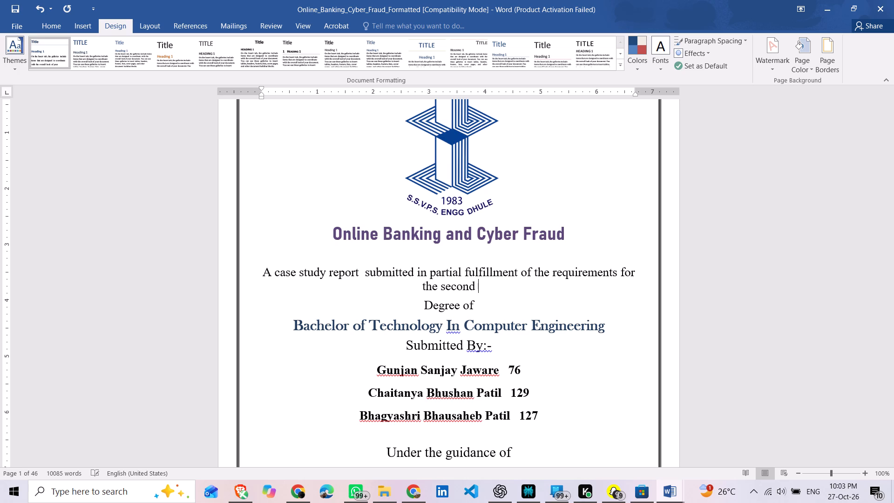
{"action": "type", "text": "year"}
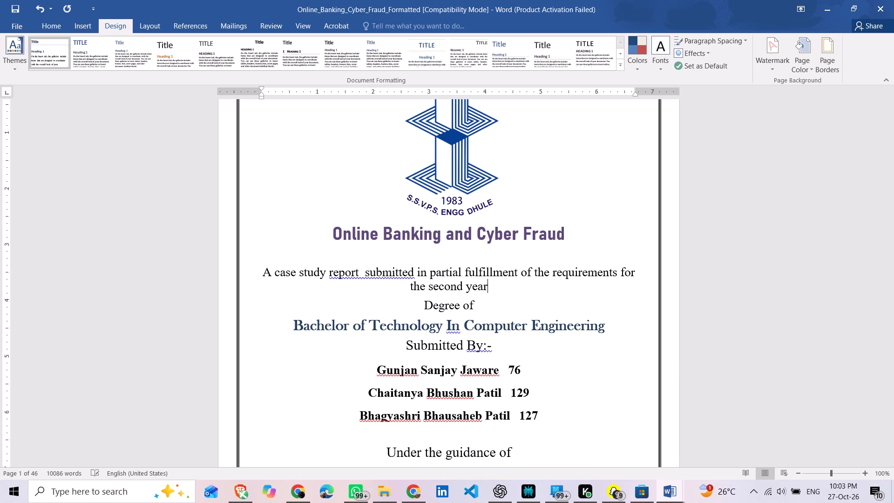
Delete the "Degree of" line above "Bachelor of Technology In Computer Engineering" on the cover page, including its empty paragraph.
{"action": "left_click", "coordinate": [482, 311]}
{"action": "key", "text": "BackSpace"}
{"action": "key", "text": "BackSpace"}
{"action": "key", "text": "BackSpace"}
{"action": "key", "text": "BackSpace"}
{"action": "key", "text": "BackSpace"}
{"action": "key", "text": "BackSpace"}
{"action": "key", "text": "BackSpace"}
{"action": "key", "text": "BackSpace"}
{"action": "key", "text": "BackSpace"}
{"action": "key", "text": "BackSpace"}
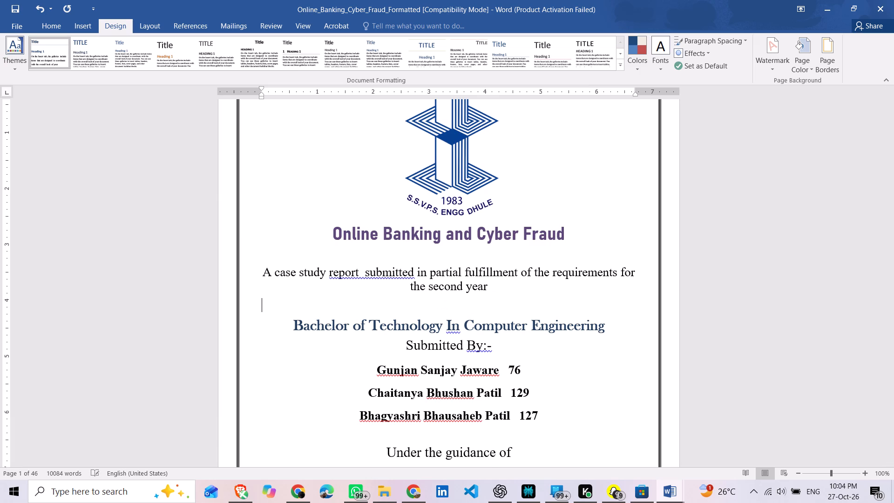
{"action": "key", "text": "BackSpace"}
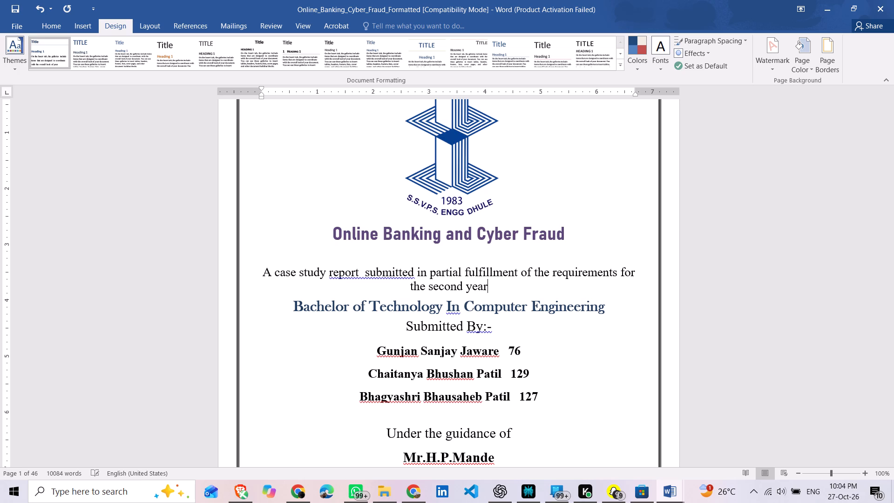
Replace "FIRST" with "SECOND" in the department line of the college name block on the cover page.
{"action": "scroll", "coordinate": [482, 311], "scroll_direction": "down", "scroll_amount": 2}
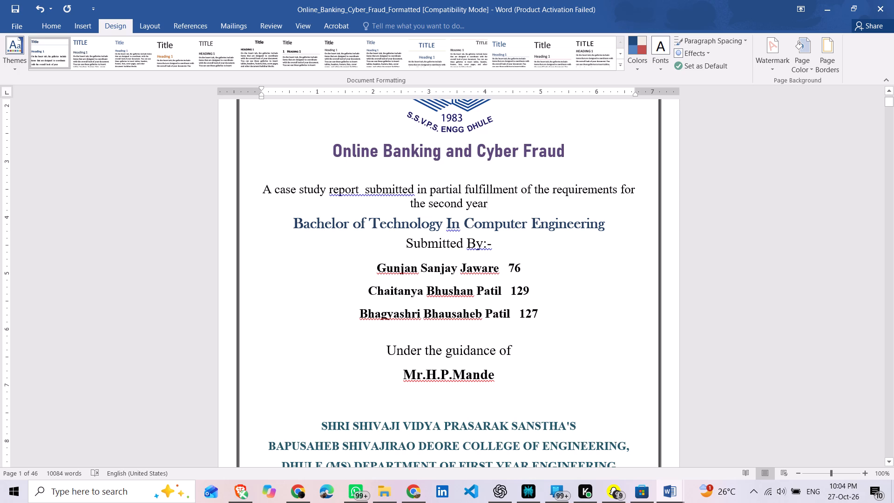
{"action": "scroll", "coordinate": [474, 354], "scroll_direction": "down", "scroll_amount": 1}
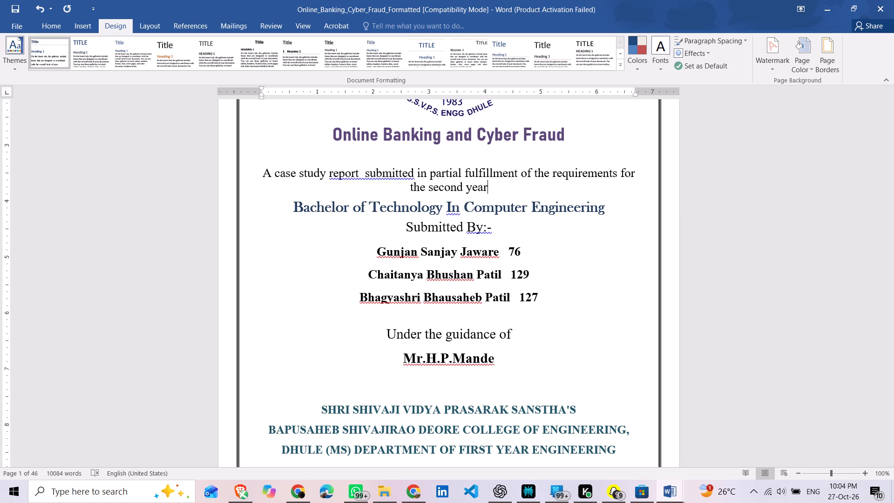
{"action": "scroll", "coordinate": [501, 364], "scroll_direction": "down", "scroll_amount": 1}
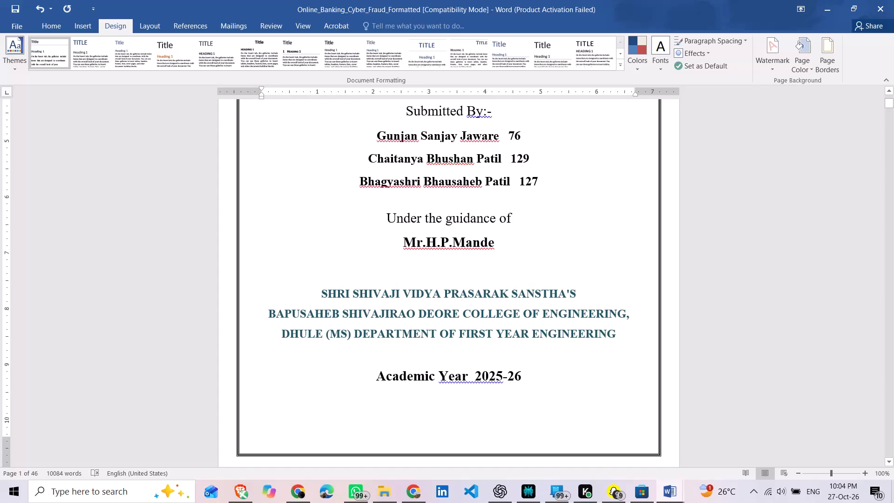
{"action": "left_click", "coordinate": [488, 332]}
{"action": "key", "text": "Right"}
{"action": "key", "text": "BackSpace"}
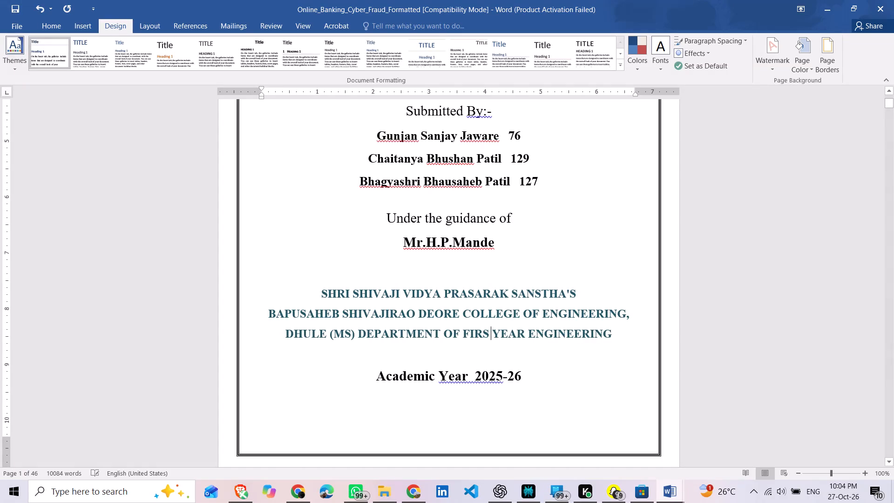
{"action": "key", "text": "BackSpace"}
{"action": "key", "text": "BackSpace"}
{"action": "key", "text": "BackSpace"}
{"action": "key", "text": "BackSpace"}
{"action": "type", "text": "Seci"}
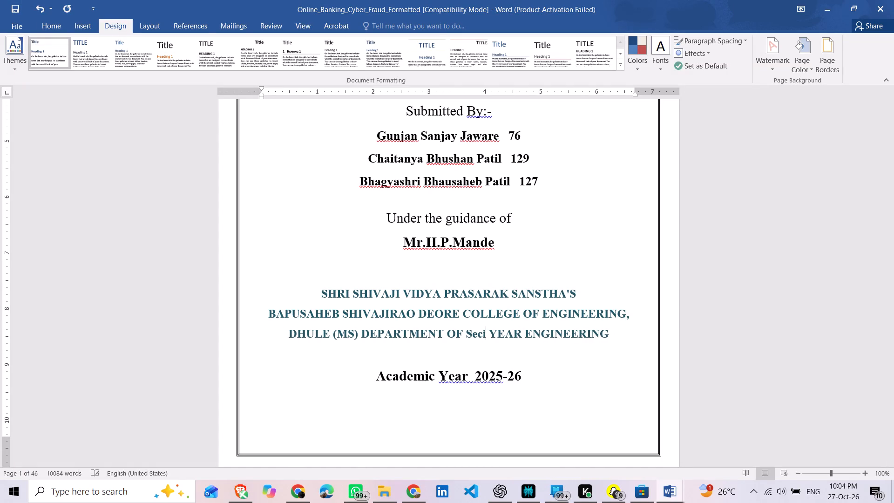
{"action": "key", "text": "BackSpace"}
{"action": "key", "text": "BackSpace"}
{"action": "key", "text": "BackSpace"}
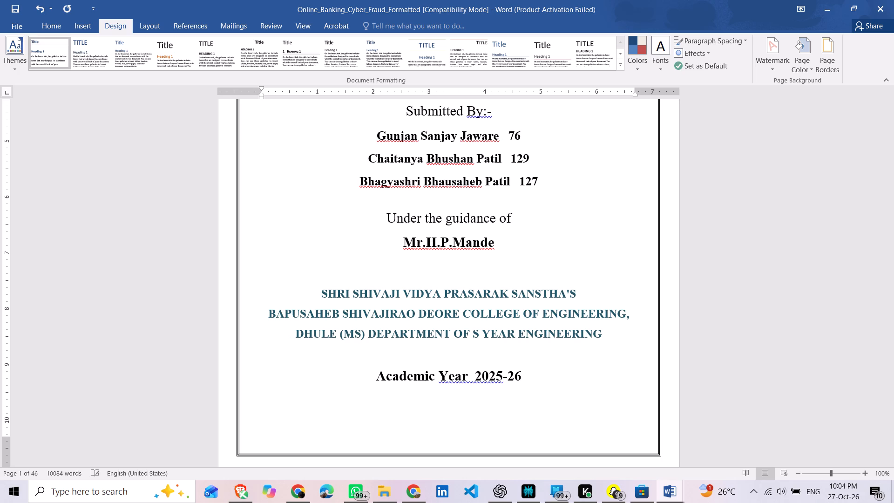
{"action": "key", "text": "e"}
{"action": "type", "text": "COND"}
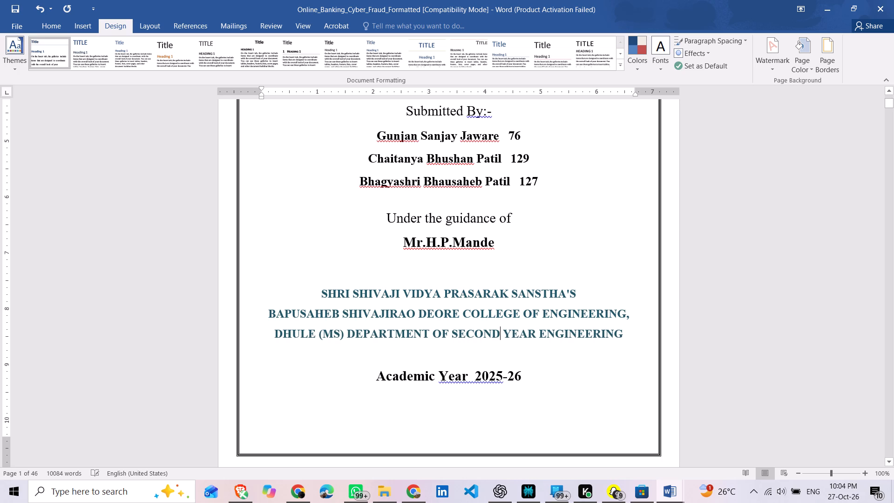
Change the academic year at the bottom of the cover page to 2026-27.
{"action": "left_click", "coordinate": [549, 378]}
{"action": "left_click", "coordinate": [503, 376]}
{"action": "key", "text": "BackSpace"}
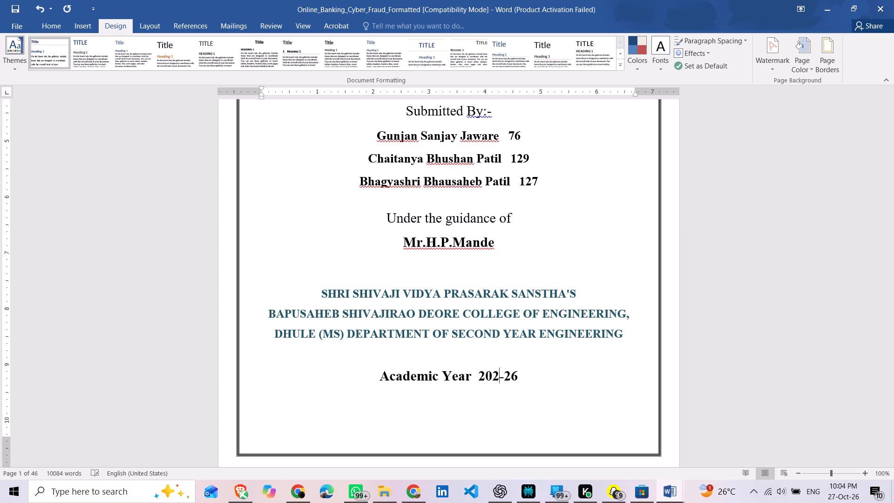
{"action": "key", "text": "6"}
{"action": "left_click", "coordinate": [537, 376]}
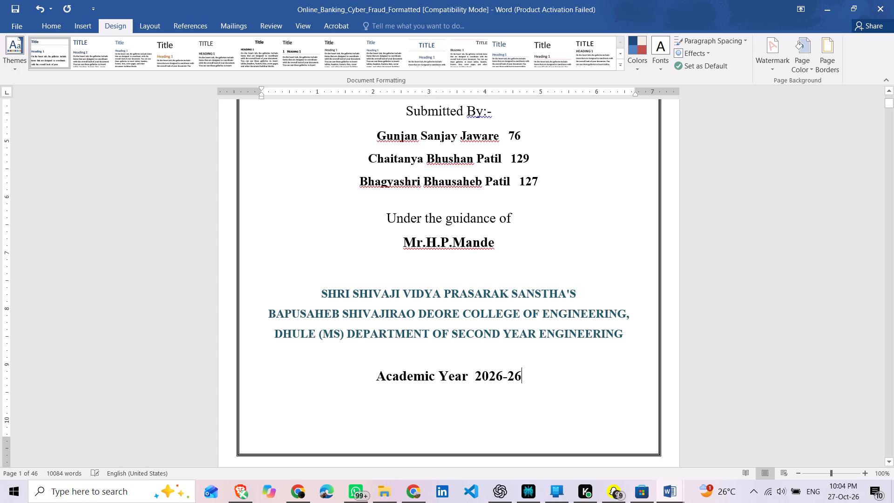
{"action": "key", "text": "BackSpace"}
{"action": "key", "text": "7"}
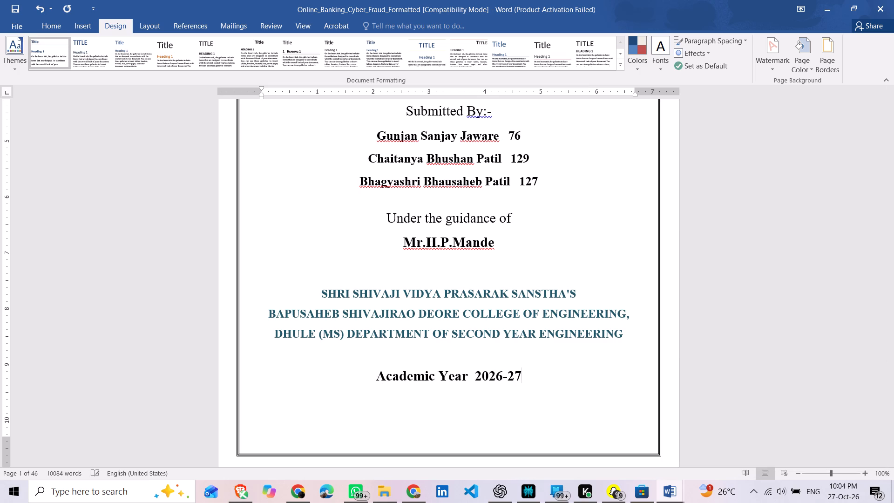
{"action": "left_click", "coordinate": [608, 393]}
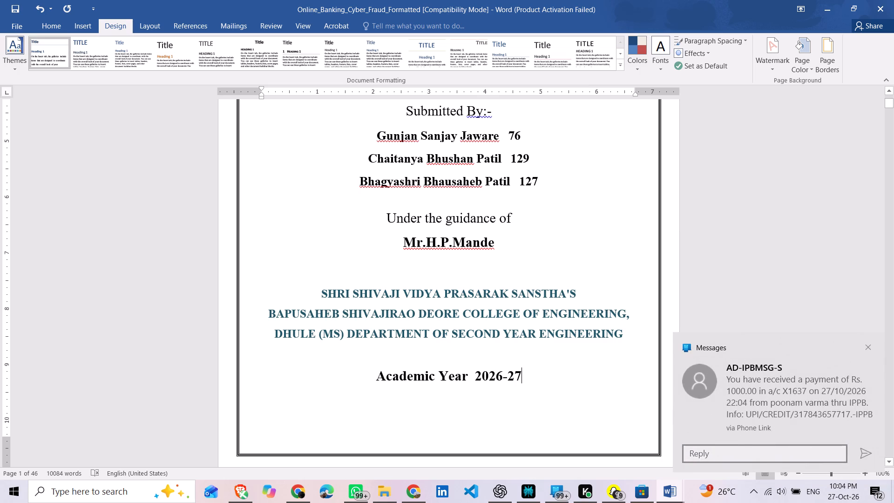
Review the edited cover page and the Acknowledgement and Abstract pages that follow it.
{"action": "scroll", "coordinate": [608, 393], "scroll_direction": "up", "scroll_amount": 4}
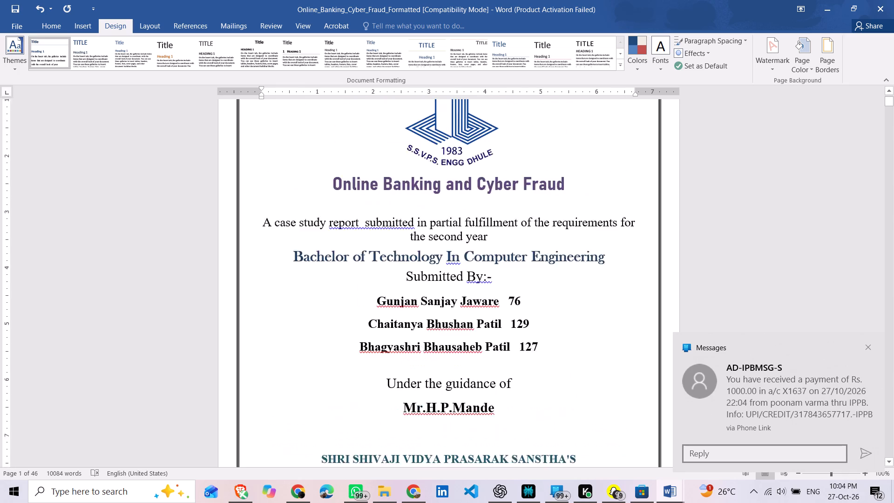
{"action": "scroll", "coordinate": [608, 393], "scroll_direction": "up", "scroll_amount": 1}
{"action": "scroll", "coordinate": [504, 287], "scroll_direction": "down", "scroll_amount": 2}
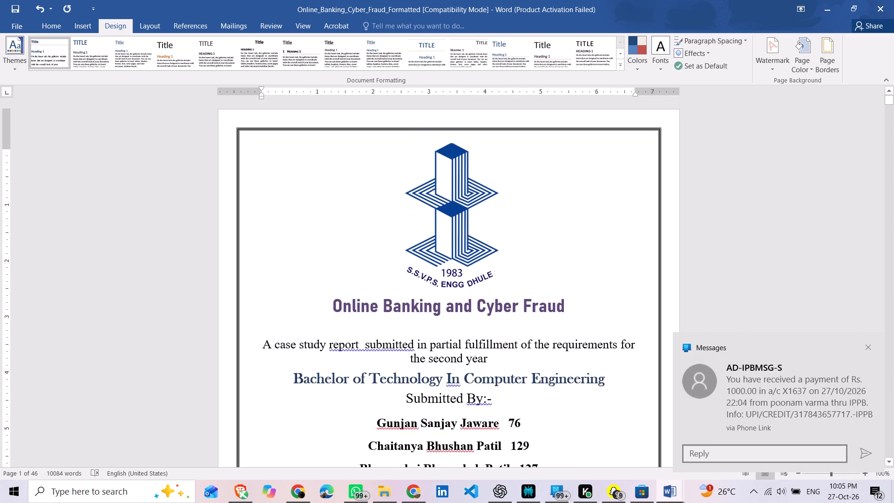
{"action": "scroll", "coordinate": [504, 287], "scroll_direction": "down", "scroll_amount": 2}
{"action": "scroll", "coordinate": [504, 287], "scroll_direction": "up", "scroll_amount": 2}
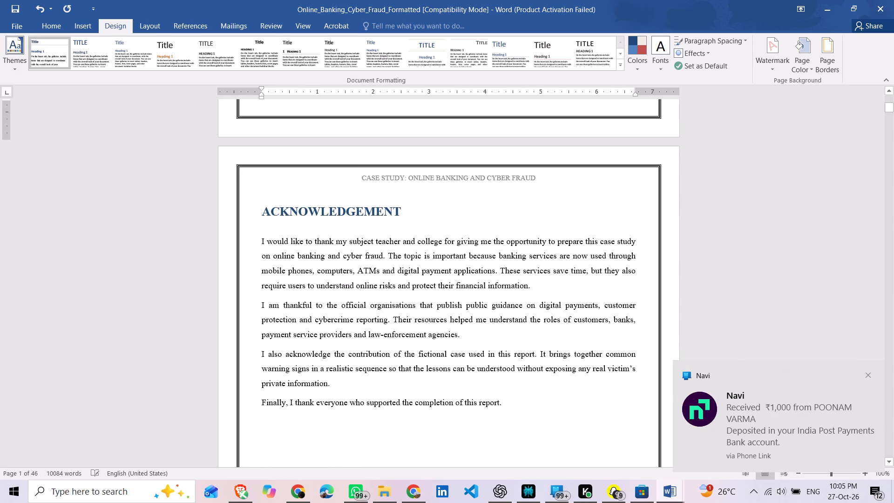
{"action": "scroll", "coordinate": [504, 287], "scroll_direction": "up", "scroll_amount": 10}
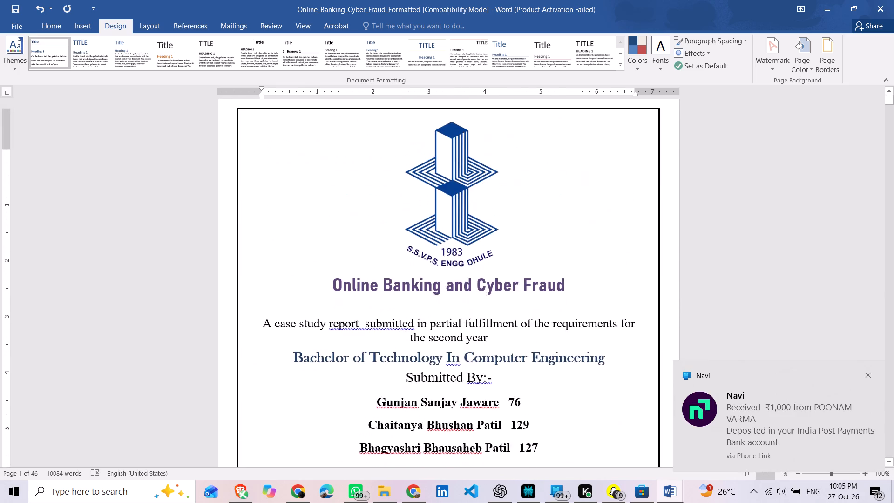
{"action": "scroll", "coordinate": [504, 287], "scroll_direction": "down", "scroll_amount": 10}
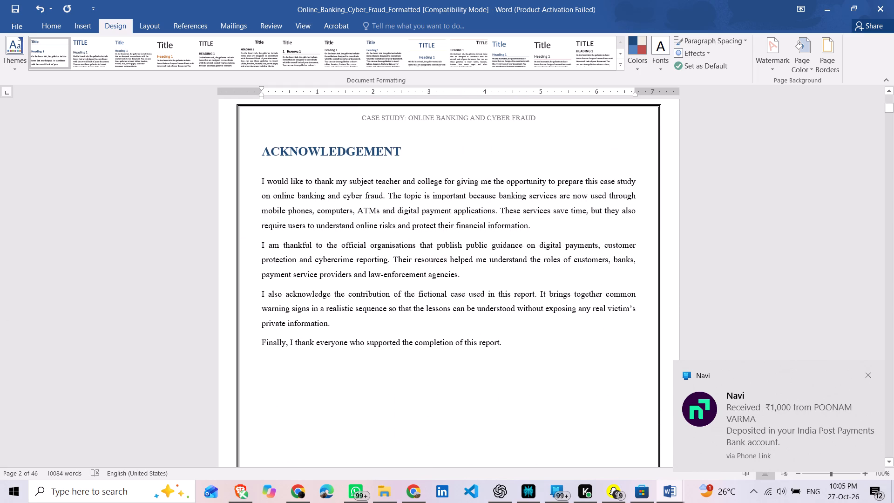
{"action": "scroll", "coordinate": [504, 287], "scroll_direction": "down", "scroll_amount": 5}
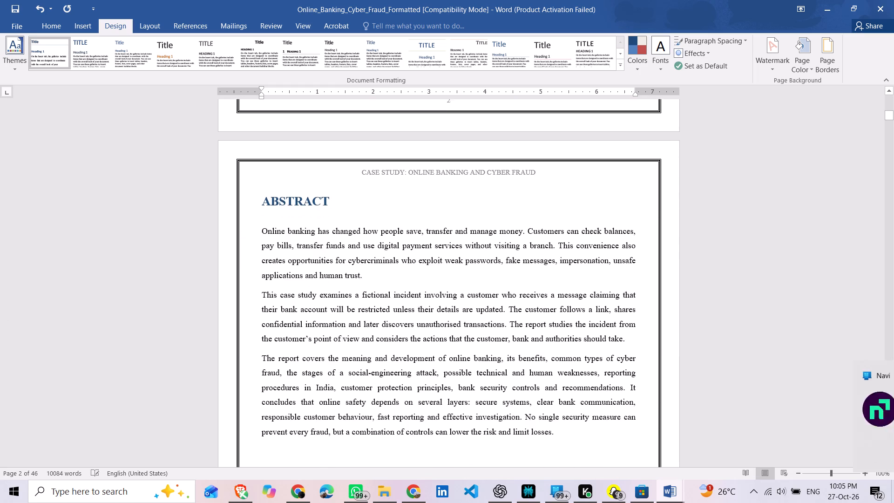
{"action": "scroll", "coordinate": [504, 287], "scroll_direction": "down", "scroll_amount": 1}
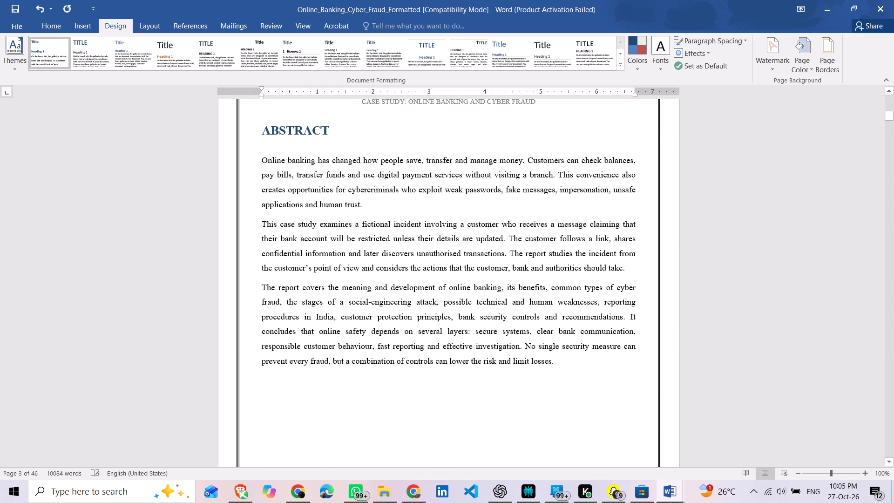
{"action": "scroll", "coordinate": [504, 287], "scroll_direction": "down", "scroll_amount": 7}
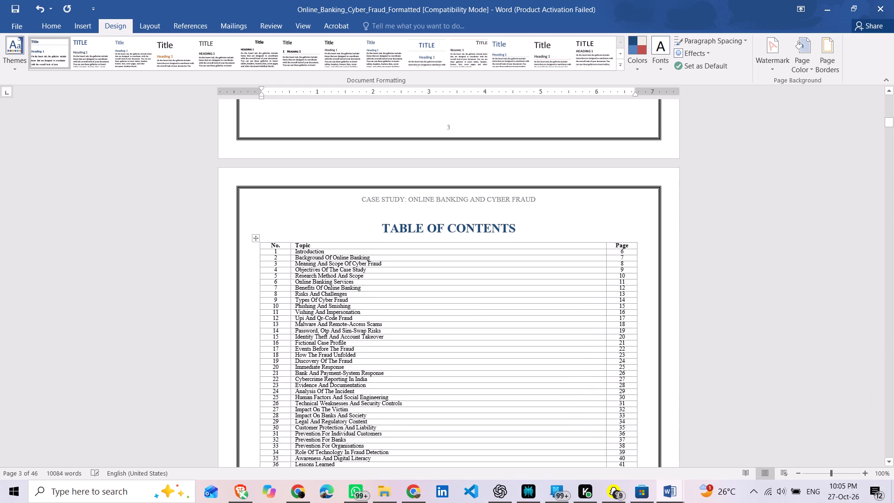
Stretch the table of contents table vertically so its rows fill page 4 while the final Appendix row stays on that page.
{"action": "scroll", "coordinate": [504, 287], "scroll_direction": "down", "scroll_amount": 3}
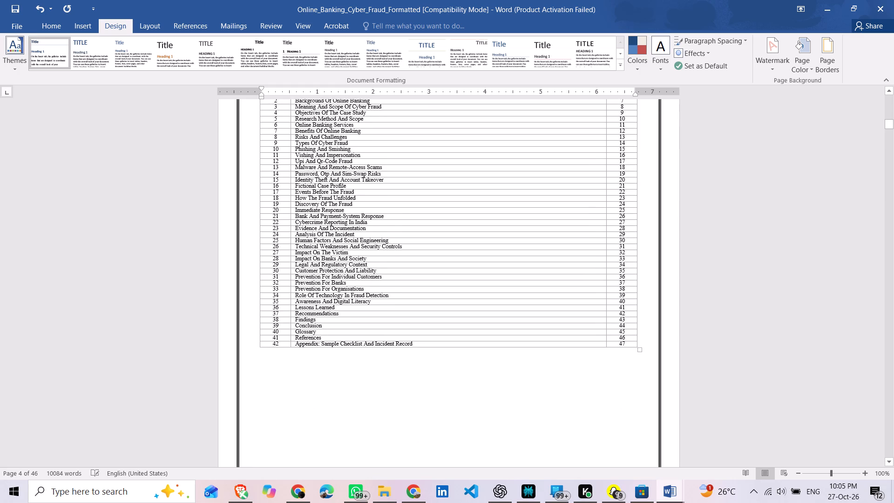
{"action": "left_click_drag", "start_coordinate": [637, 350], "coordinate": [637, 378]}
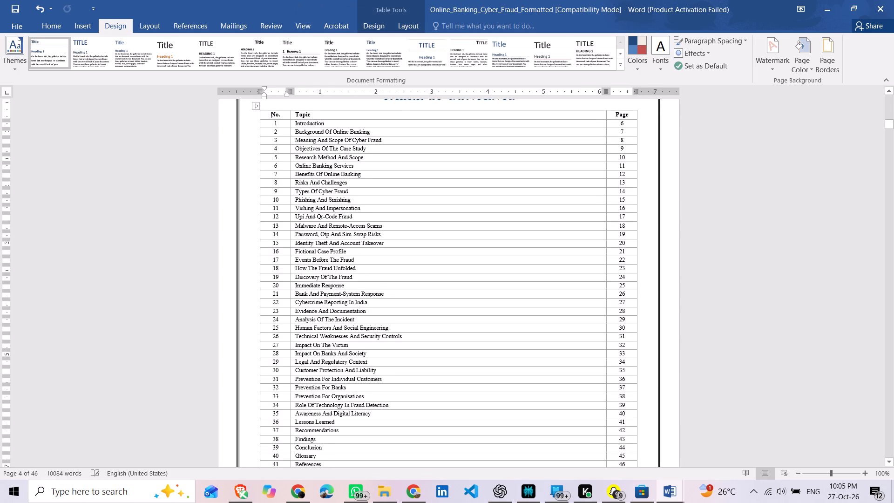
{"action": "scroll", "coordinate": [626, 350], "scroll_direction": "down", "scroll_amount": 3}
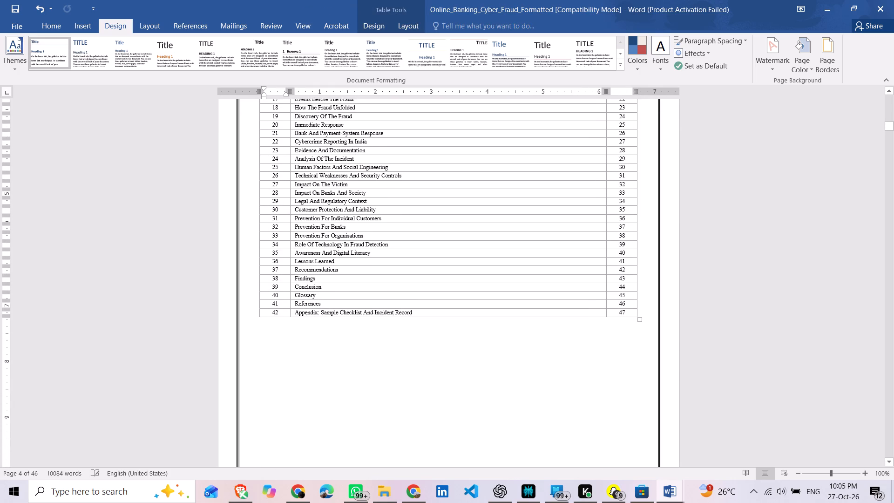
{"action": "left_click_drag", "start_coordinate": [639, 320], "coordinate": [631, 421]}
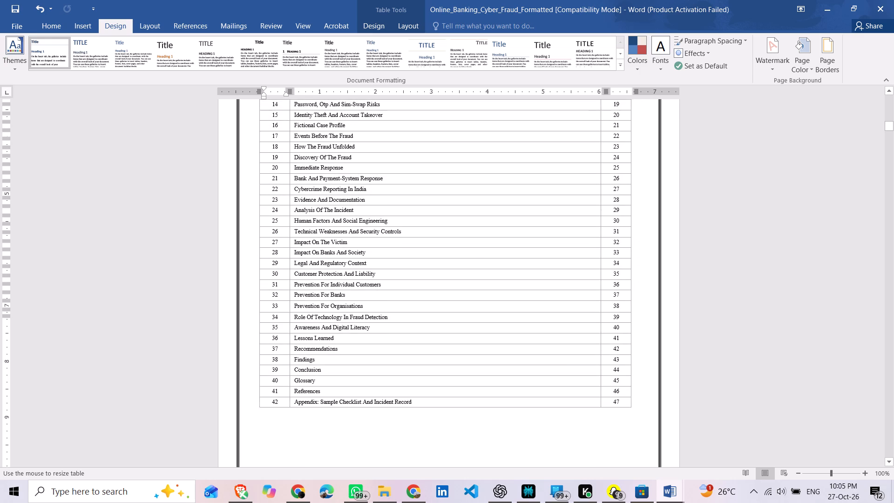
{"action": "left_click_drag", "start_coordinate": [631, 421], "coordinate": [634, 380]}
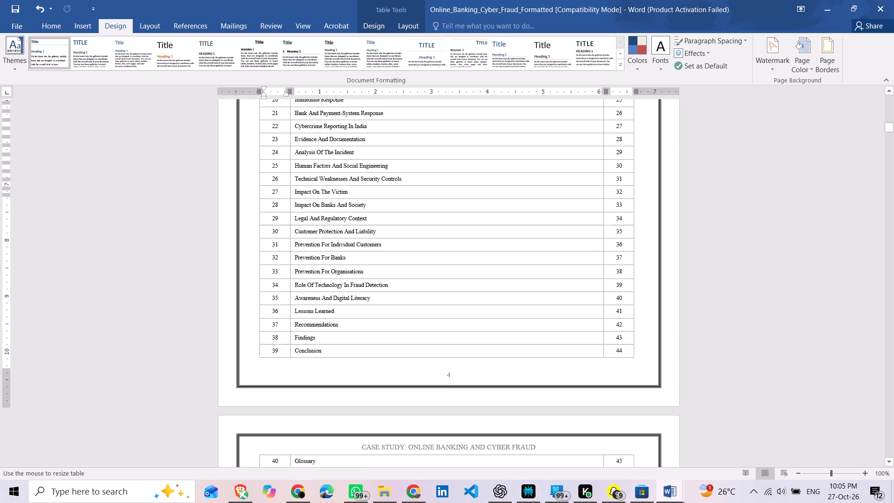
{"action": "left_click_drag", "start_coordinate": [634, 380], "coordinate": [635, 364]}
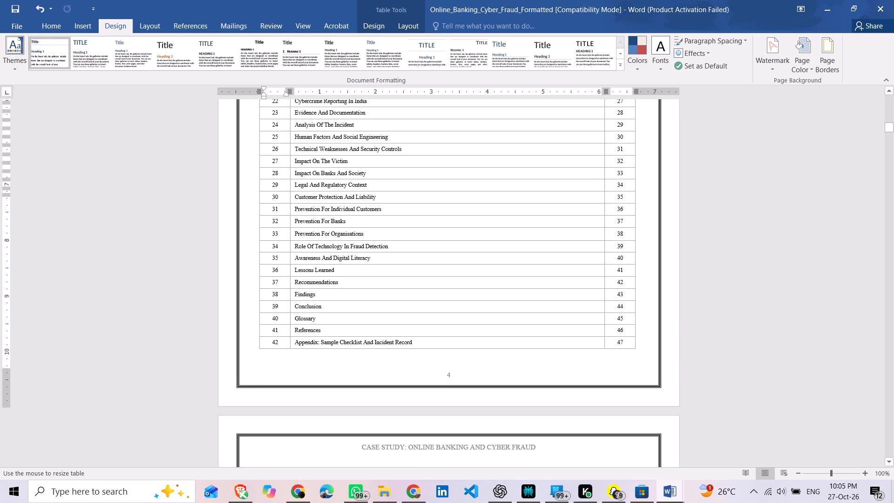
Stretch the table of contents slightly taller so its last row ends just above the page number on page 4.
{"action": "left_click_drag", "start_coordinate": [635, 364], "coordinate": [635, 367]}
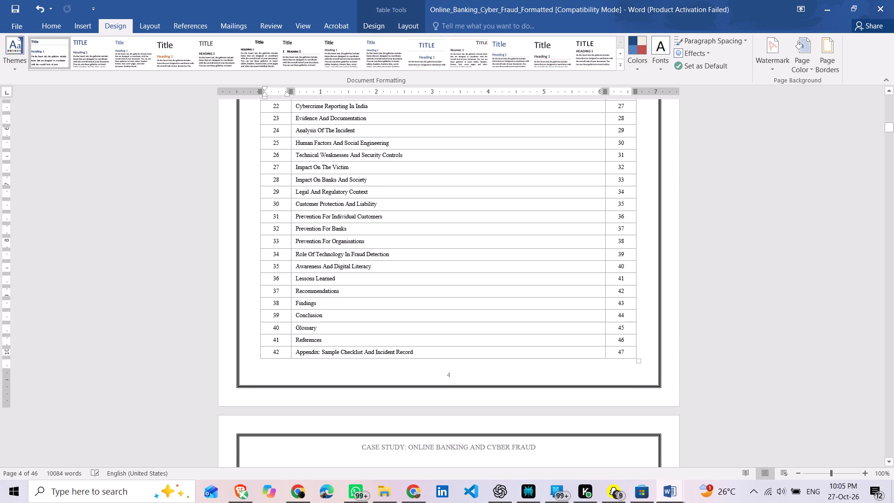
Check the resized table of contents on page 4 from its heading down to the final Appendix row.
{"action": "scroll", "coordinate": [537, 309], "scroll_direction": "up", "scroll_amount": 3}
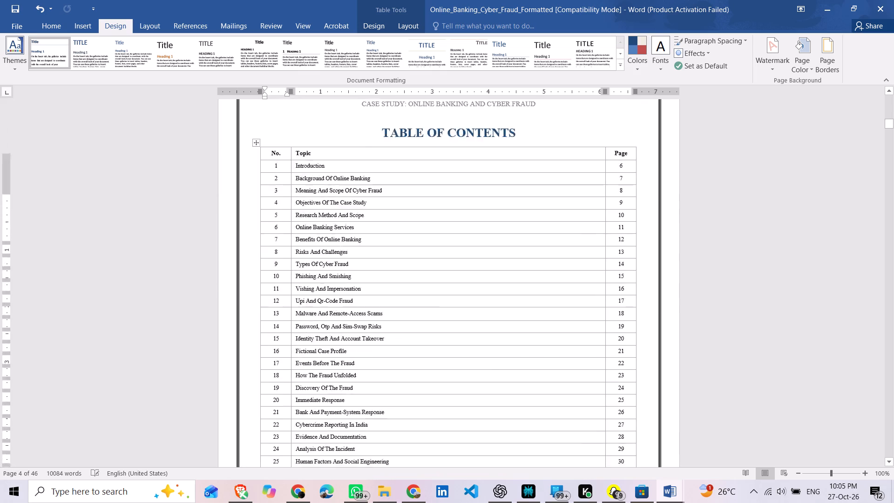
{"action": "scroll", "coordinate": [537, 309], "scroll_direction": "down", "scroll_amount": 2}
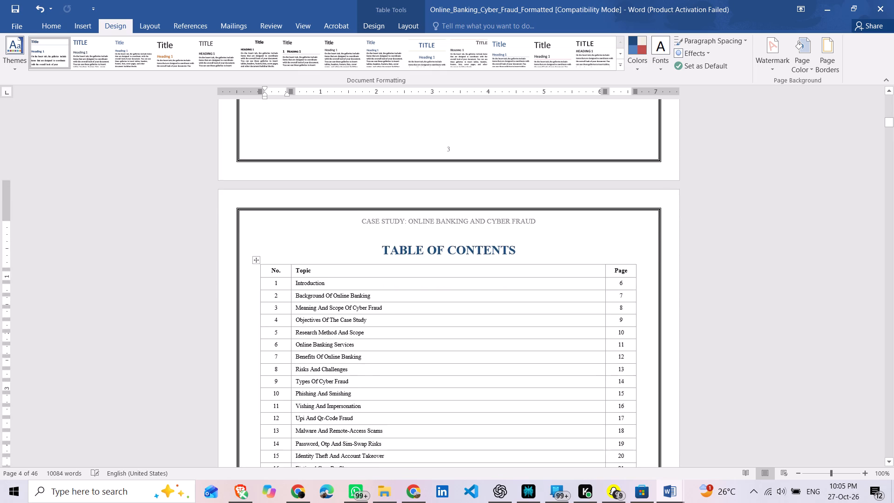
{"action": "scroll", "coordinate": [537, 309], "scroll_direction": "down", "scroll_amount": 3}
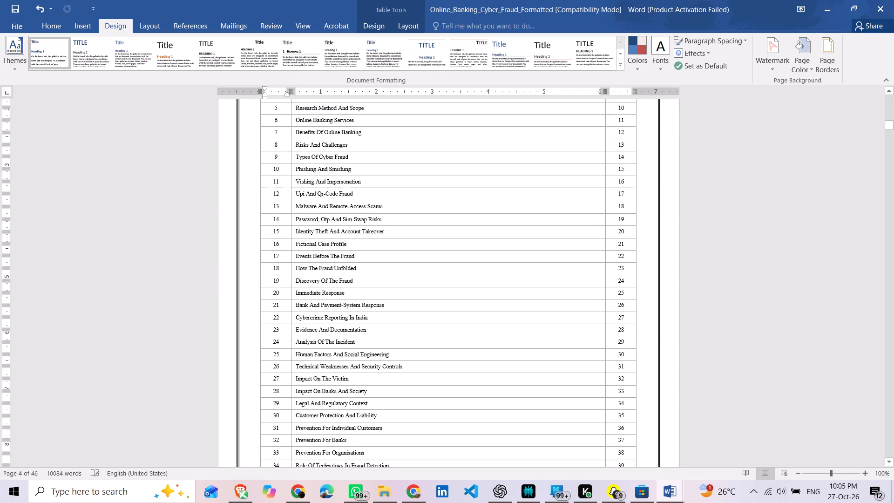
{"action": "scroll", "coordinate": [537, 309], "scroll_direction": "down", "scroll_amount": 1}
{"action": "scroll", "coordinate": [356, 279], "scroll_direction": "down", "scroll_amount": 1}
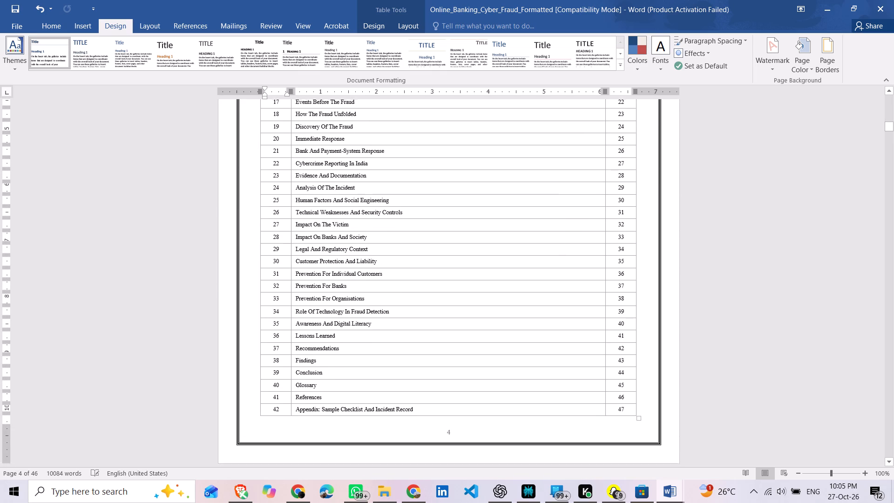
{"action": "scroll", "coordinate": [356, 279], "scroll_direction": "down", "scroll_amount": 1}
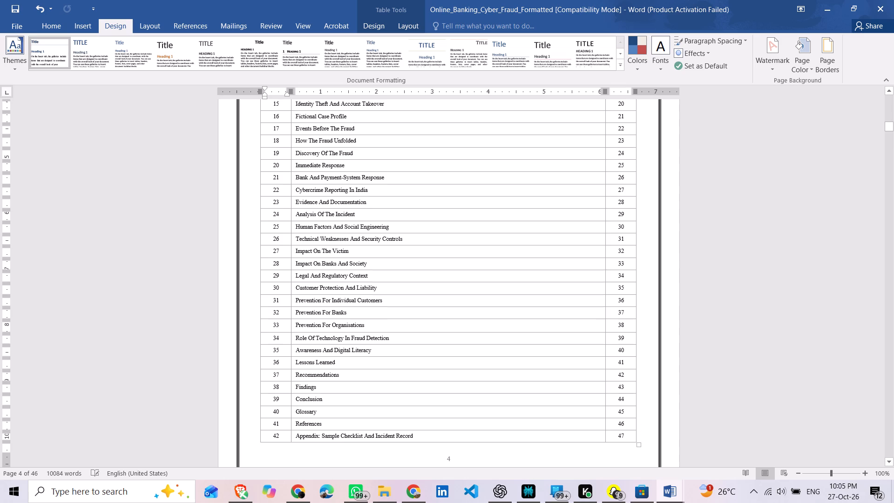
{"action": "scroll", "coordinate": [283, 176], "scroll_direction": "up", "scroll_amount": 1}
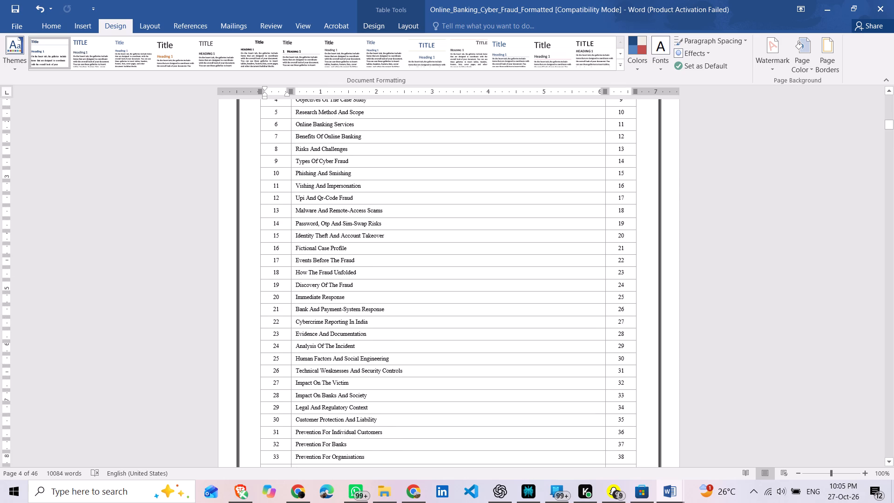
{"action": "scroll", "coordinate": [283, 176], "scroll_direction": "up", "scroll_amount": 2}
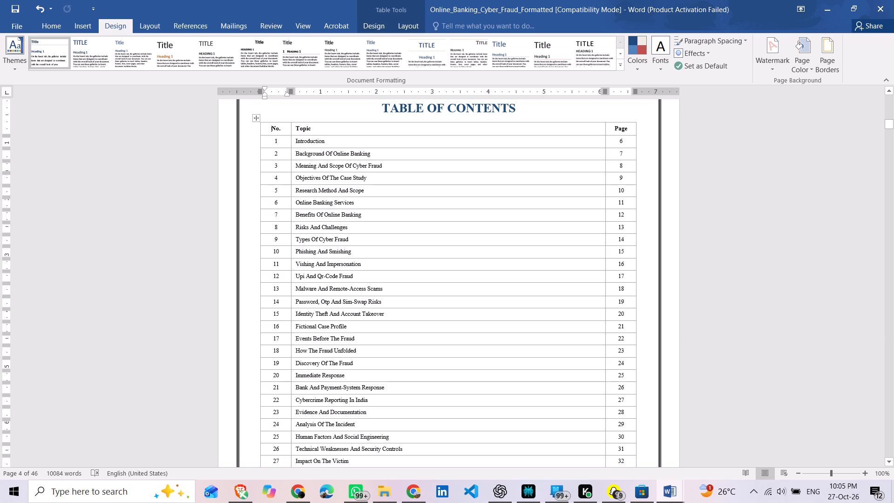
{"action": "scroll", "coordinate": [278, 398], "scroll_direction": "down", "scroll_amount": 1}
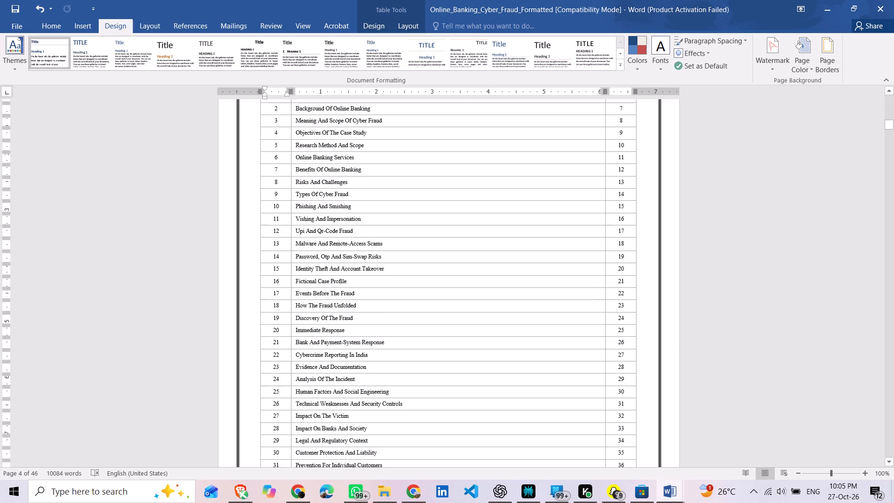
{"action": "scroll", "coordinate": [278, 398], "scroll_direction": "down", "scroll_amount": 2}
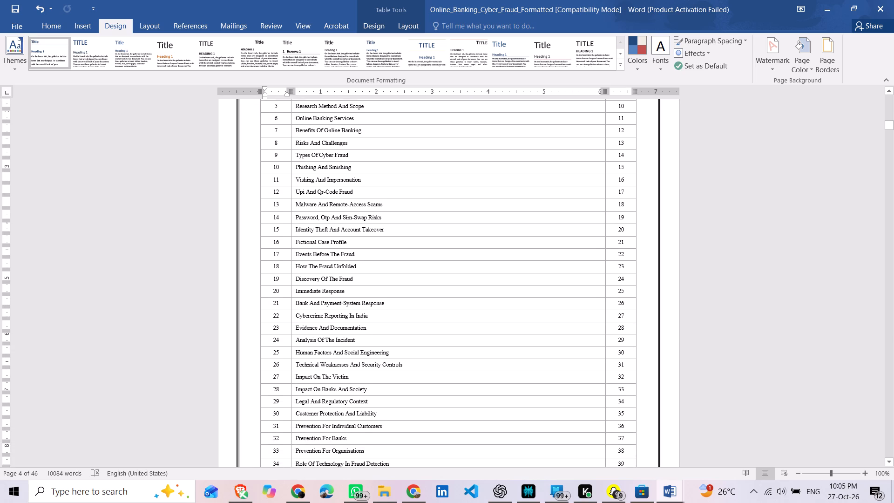
{"action": "scroll", "coordinate": [278, 398], "scroll_direction": "down", "scroll_amount": 2}
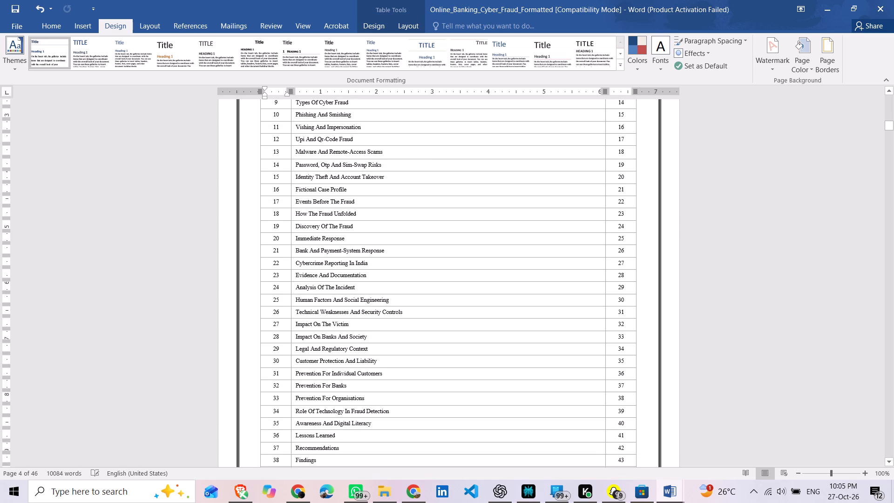
{"action": "scroll", "coordinate": [278, 398], "scroll_direction": "down", "scroll_amount": 2}
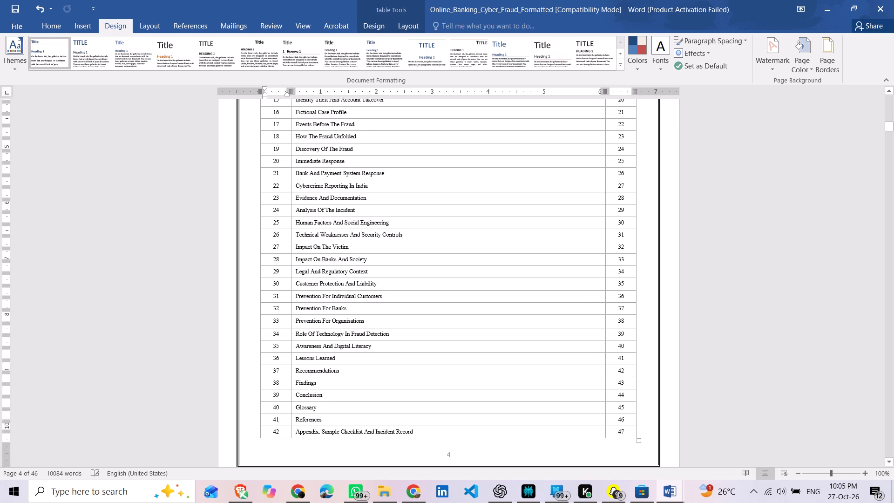
Review the layout of the report's body pages from the Introduction through to the Appendix on page 46.
{"action": "scroll", "coordinate": [278, 398], "scroll_direction": "down", "scroll_amount": 3}
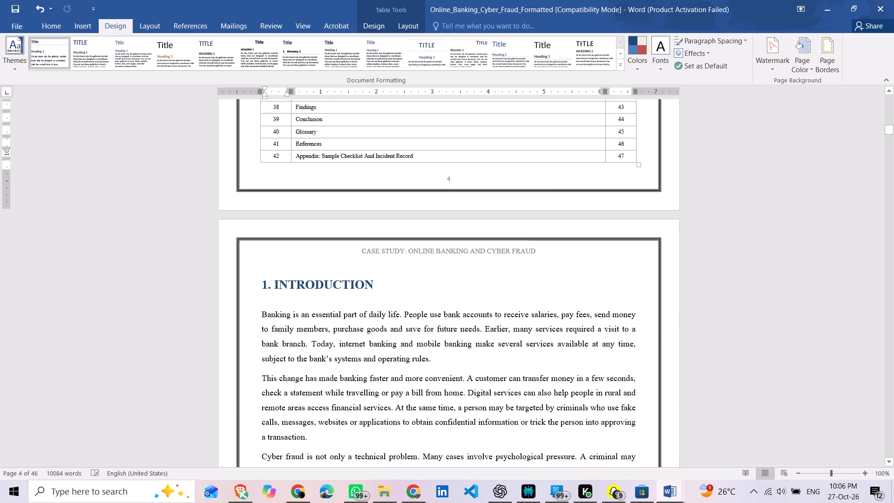
{"action": "scroll", "coordinate": [278, 398], "scroll_direction": "down", "scroll_amount": 4}
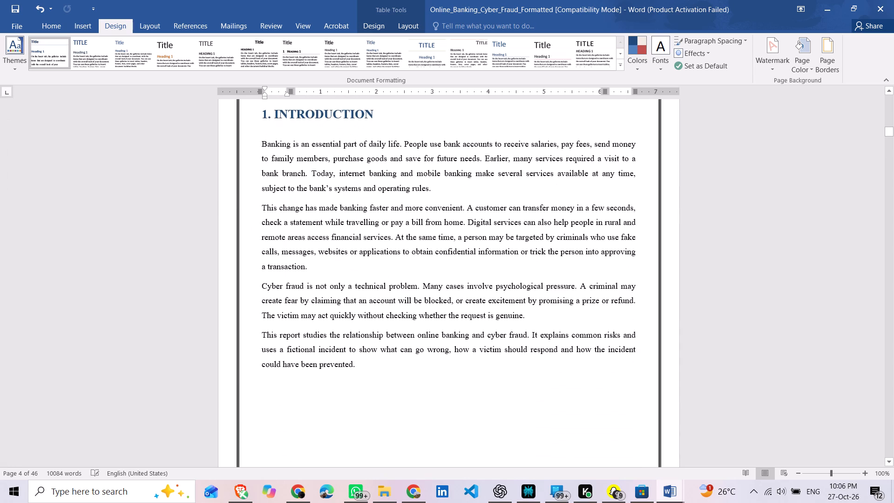
{"action": "scroll", "coordinate": [278, 398], "scroll_direction": "down", "scroll_amount": 6}
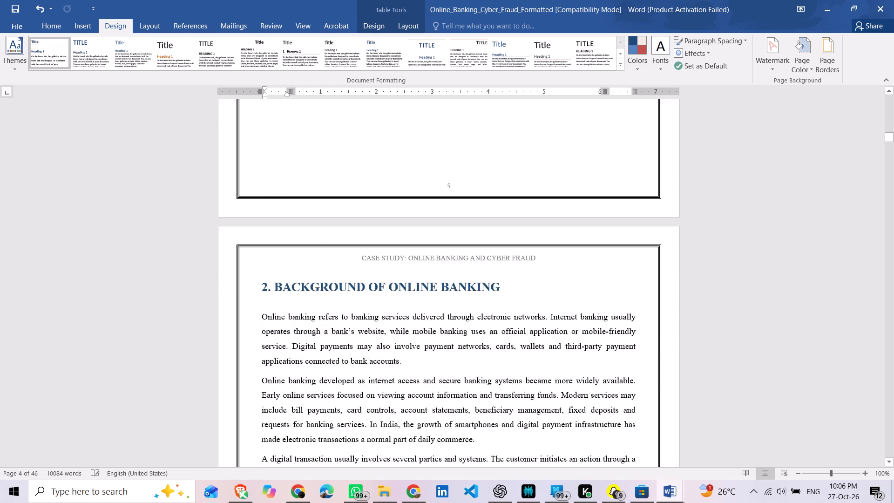
{"action": "scroll", "coordinate": [278, 398], "scroll_direction": "down", "scroll_amount": 7}
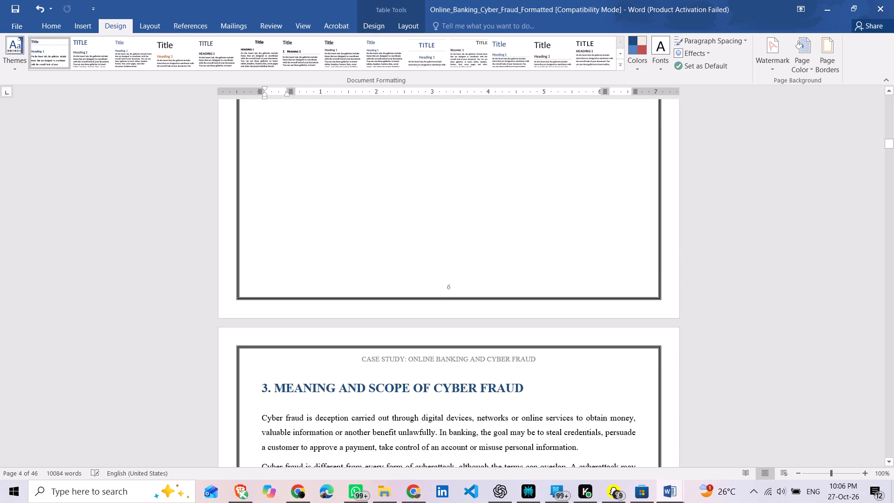
{"action": "scroll", "coordinate": [278, 398], "scroll_direction": "down", "scroll_amount": 10}
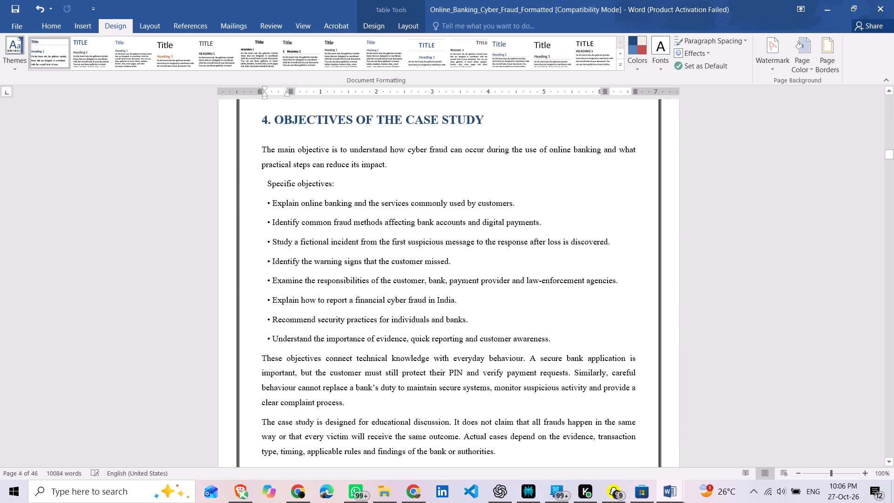
{"action": "scroll", "coordinate": [278, 398], "scroll_direction": "down", "scroll_amount": 12}
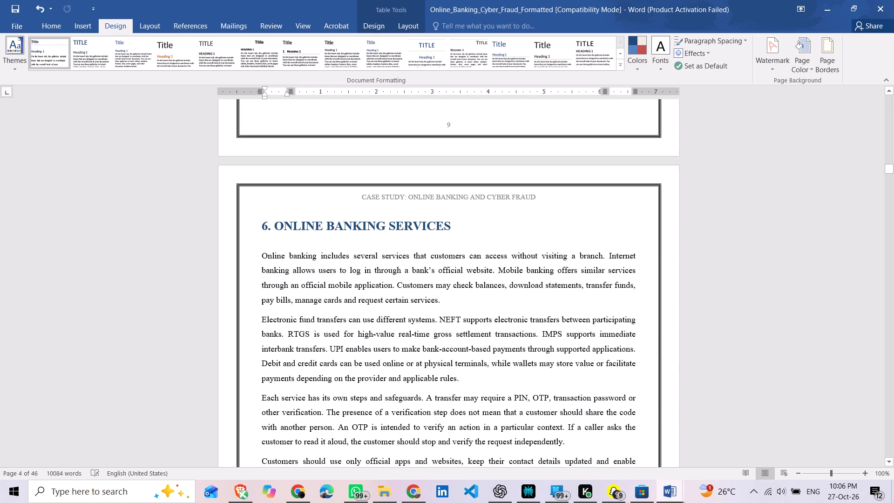
{"action": "scroll", "coordinate": [278, 398], "scroll_direction": "down", "scroll_amount": 18}
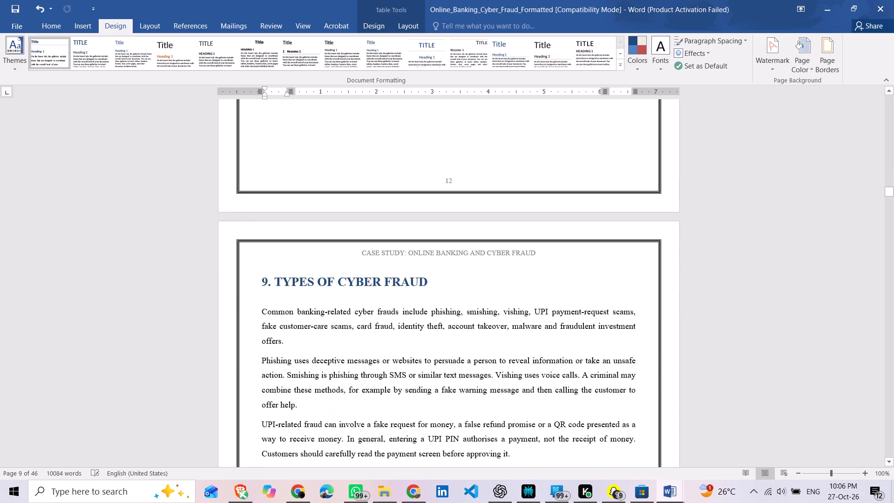
{"action": "scroll", "coordinate": [278, 398], "scroll_direction": "down", "scroll_amount": 17}
{"action": "scroll", "coordinate": [278, 398], "scroll_direction": "down", "scroll_amount": 8}
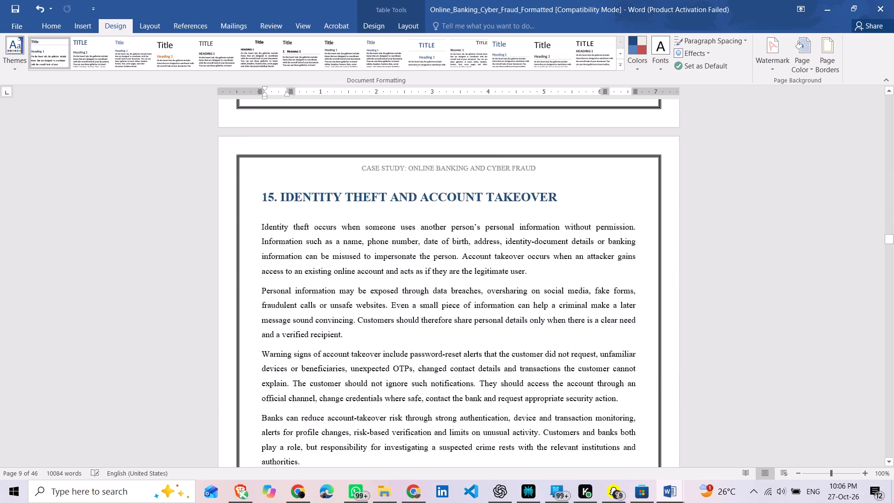
{"action": "scroll", "coordinate": [278, 398], "scroll_direction": "up", "scroll_amount": 20}
{"action": "scroll", "coordinate": [278, 398], "scroll_direction": "up", "scroll_amount": 13}
{"action": "scroll", "coordinate": [278, 398], "scroll_direction": "down", "scroll_amount": 1}
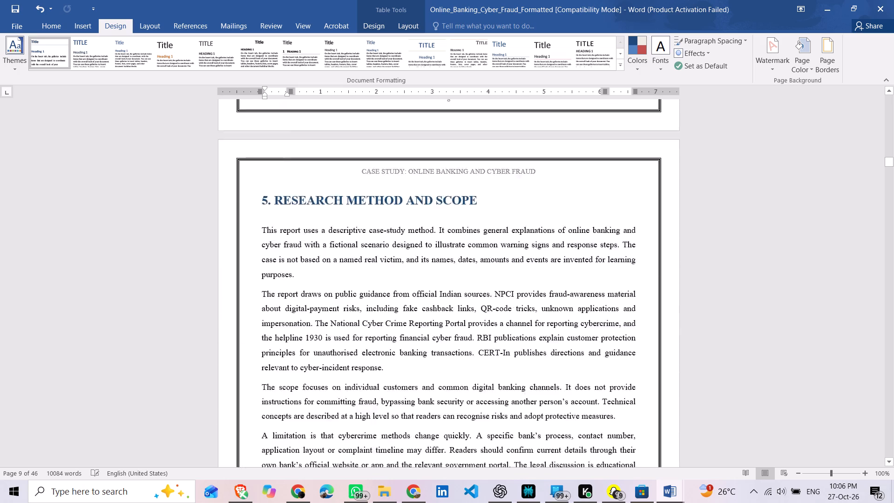
{"action": "scroll", "coordinate": [278, 398], "scroll_direction": "down", "scroll_amount": 7}
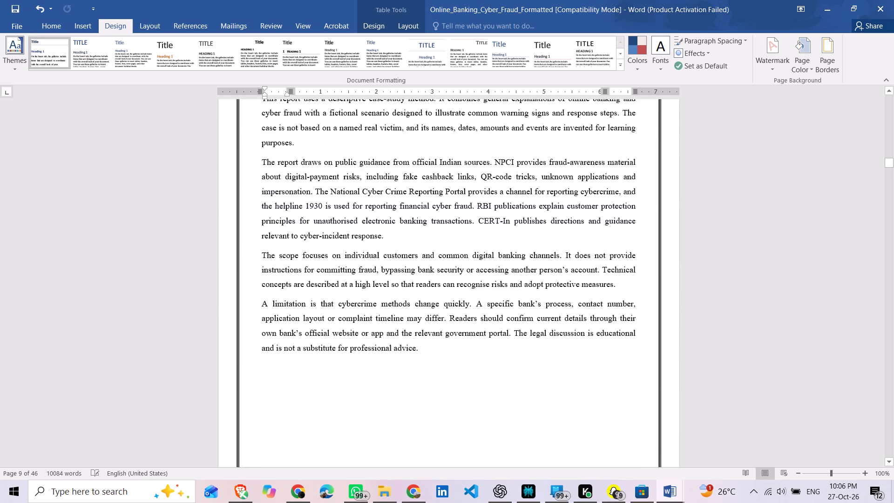
{"action": "scroll", "coordinate": [278, 398], "scroll_direction": "down", "scroll_amount": 20}
{"action": "scroll", "coordinate": [278, 398], "scroll_direction": "down", "scroll_amount": 20}
{"action": "scroll", "coordinate": [278, 398], "scroll_direction": "down", "scroll_amount": 14}
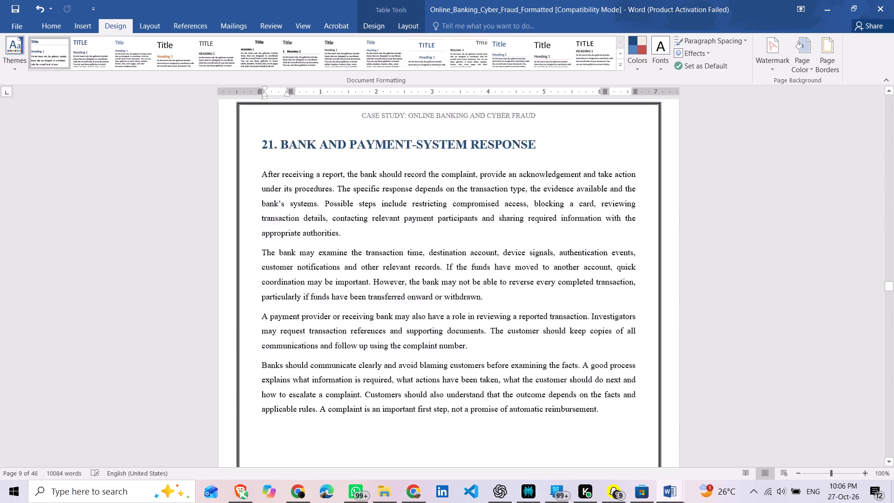
{"action": "scroll", "coordinate": [278, 398], "scroll_direction": "down", "scroll_amount": 20}
{"action": "scroll", "coordinate": [278, 398], "scroll_direction": "down", "scroll_amount": 8}
{"action": "scroll", "coordinate": [278, 398], "scroll_direction": "up", "scroll_amount": 2}
{"action": "scroll", "coordinate": [278, 398], "scroll_direction": "down", "scroll_amount": 13}
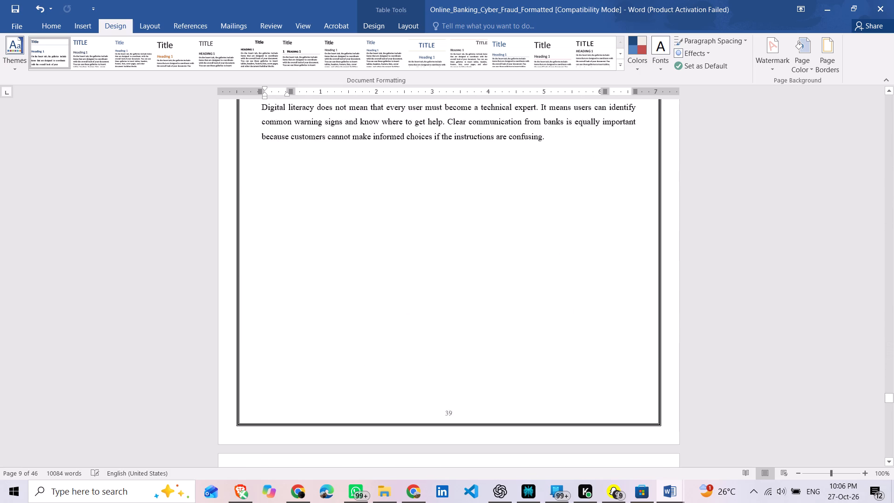
{"action": "scroll", "coordinate": [278, 398], "scroll_direction": "down", "scroll_amount": 17}
{"action": "scroll", "coordinate": [278, 398], "scroll_direction": "down", "scroll_amount": 10}
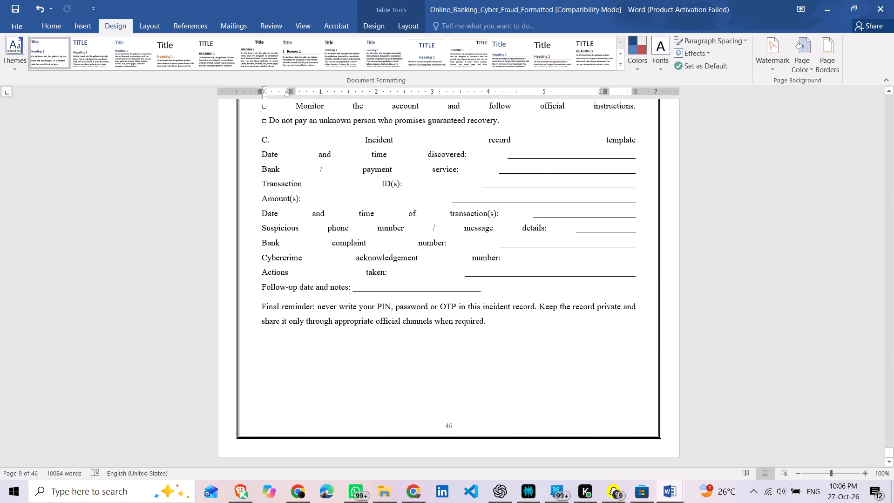
{"action": "scroll", "coordinate": [278, 398], "scroll_direction": "down", "scroll_amount": 2}
Examine the text alignment and spacing of the Appendix and References sections on the last two pages.
{"action": "scroll", "coordinate": [278, 398], "scroll_direction": "up", "scroll_amount": 2}
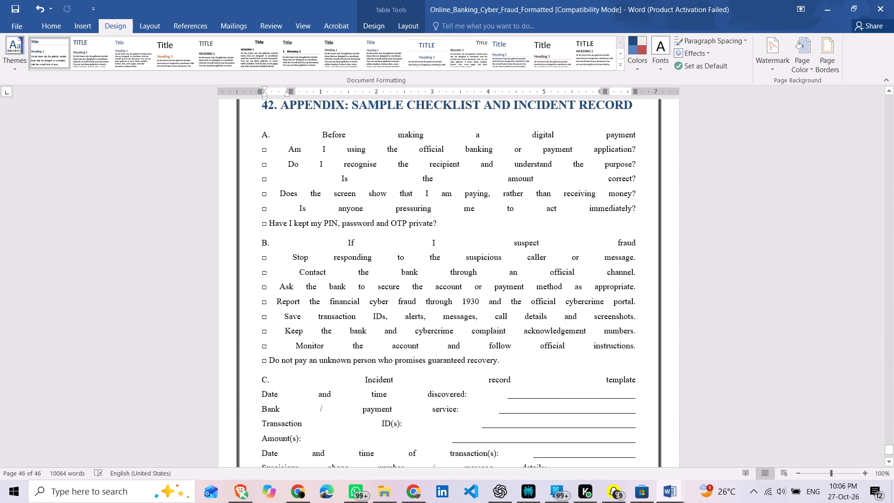
{"action": "scroll", "coordinate": [278, 398], "scroll_direction": "up", "scroll_amount": 3}
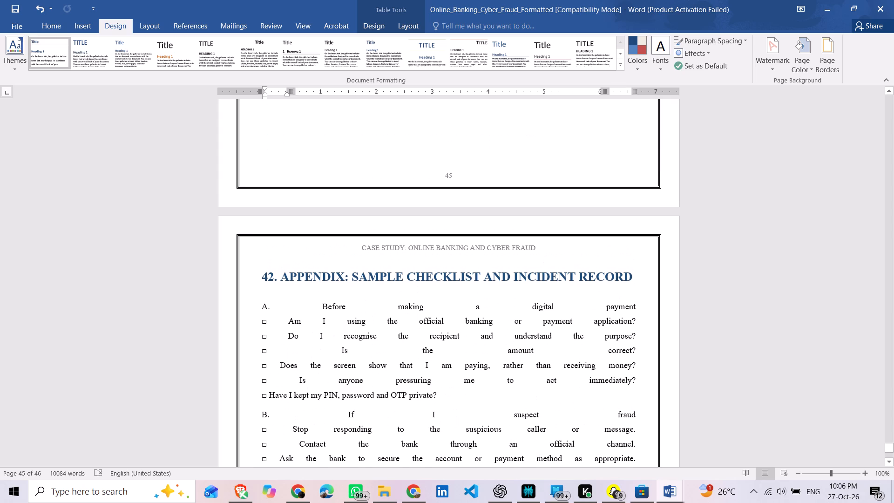
{"action": "scroll", "coordinate": [278, 398], "scroll_direction": "up", "scroll_amount": 3}
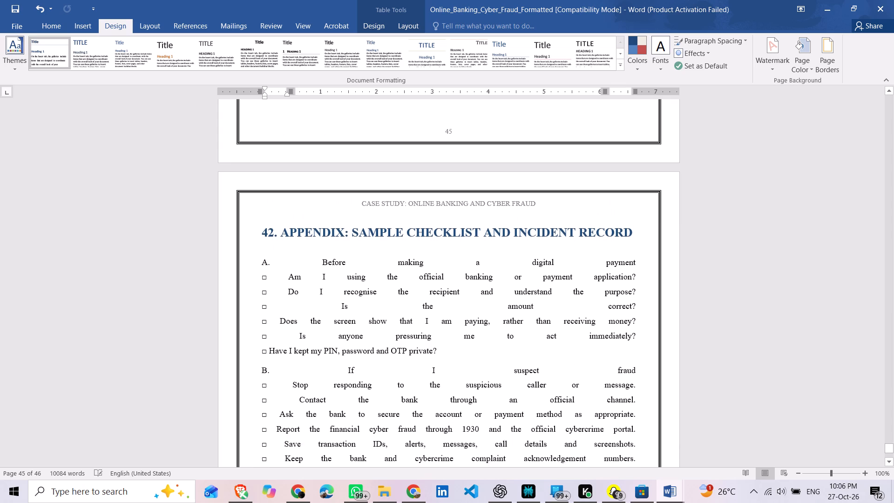
{"action": "scroll", "coordinate": [278, 398], "scroll_direction": "up", "scroll_amount": 4}
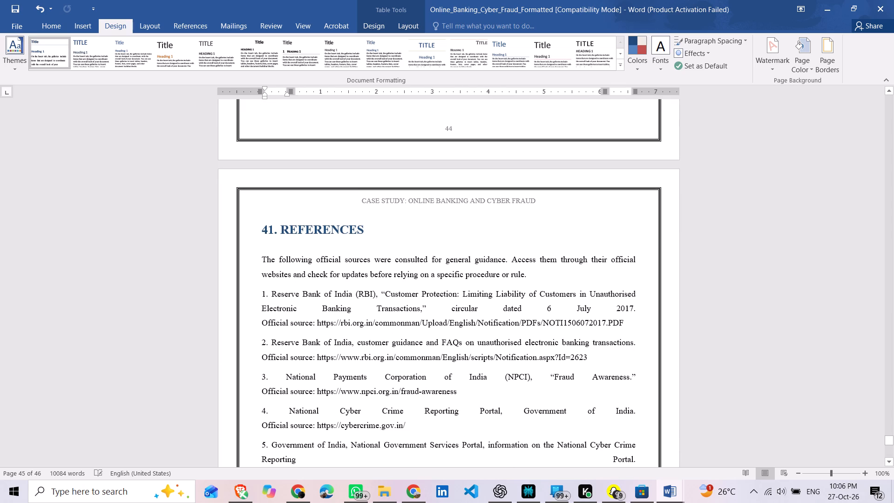
{"action": "scroll", "coordinate": [278, 398], "scroll_direction": "up", "scroll_amount": 1}
{"action": "scroll", "coordinate": [337, 309], "scroll_direction": "up", "scroll_amount": 2}
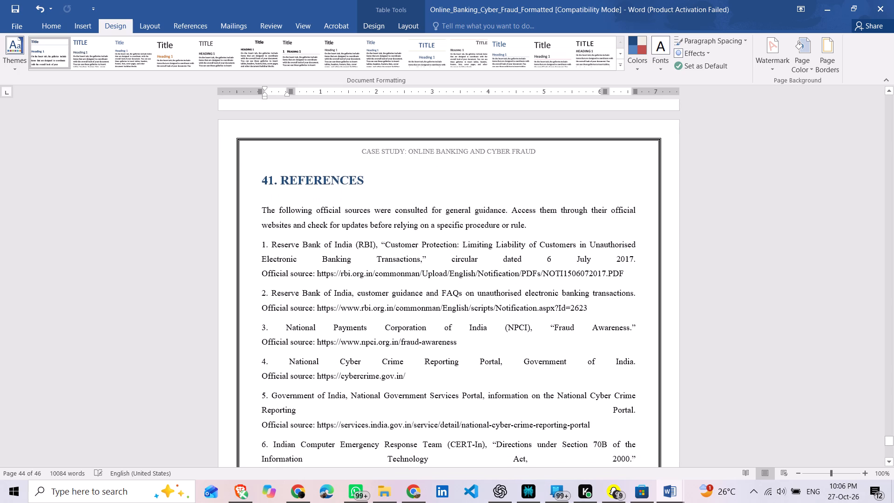
{"action": "scroll", "coordinate": [337, 309], "scroll_direction": "up", "scroll_amount": 1}
Delete the entire section 42 Appendix, from its heading to the final reminder, along with the blank page it leaves.
{"action": "scroll", "coordinate": [337, 309], "scroll_direction": "down", "scroll_amount": 8}
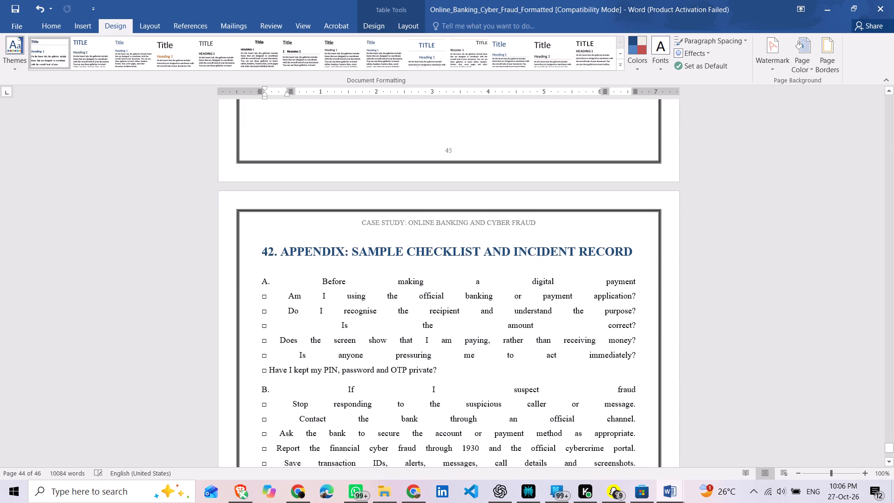
{"action": "scroll", "coordinate": [337, 309], "scroll_direction": "down", "scroll_amount": 1}
{"action": "left_click_drag", "start_coordinate": [264, 251], "coordinate": [364, 369]}
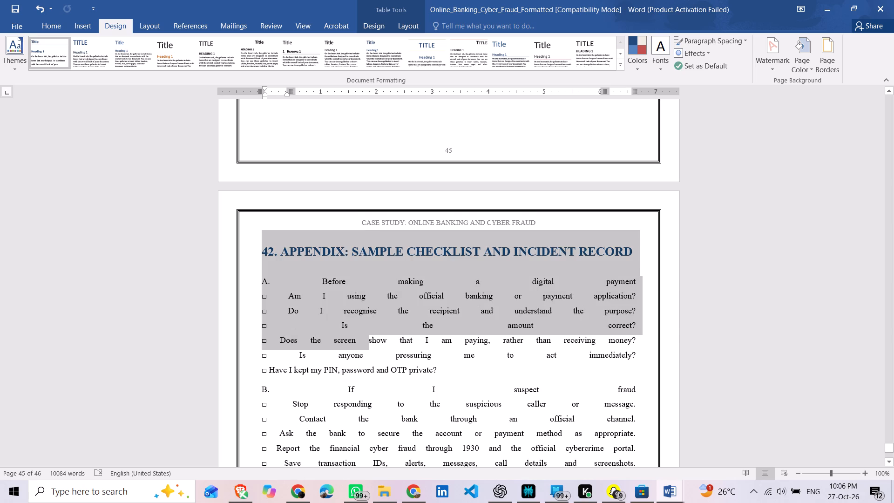
{"action": "left_click_drag", "start_coordinate": [364, 369], "coordinate": [508, 336]}
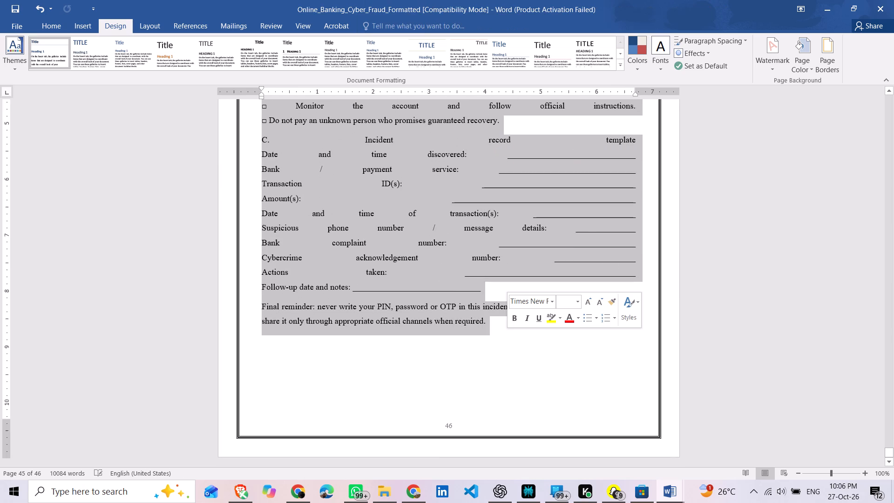
{"action": "key", "text": "BackSpace"}
{"action": "scroll", "coordinate": [508, 336], "scroll_direction": "down", "scroll_amount": 4}
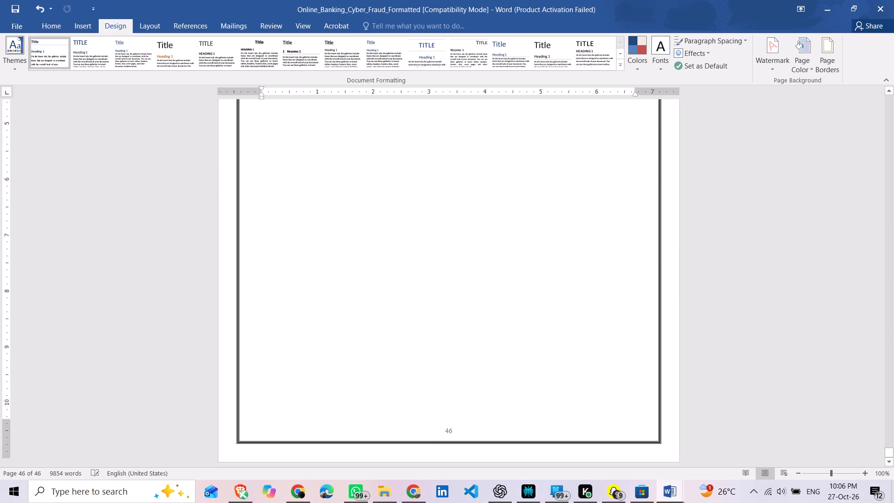
{"action": "scroll", "coordinate": [508, 336], "scroll_direction": "up", "scroll_amount": 5}
{"action": "key", "text": "BackSpace"}
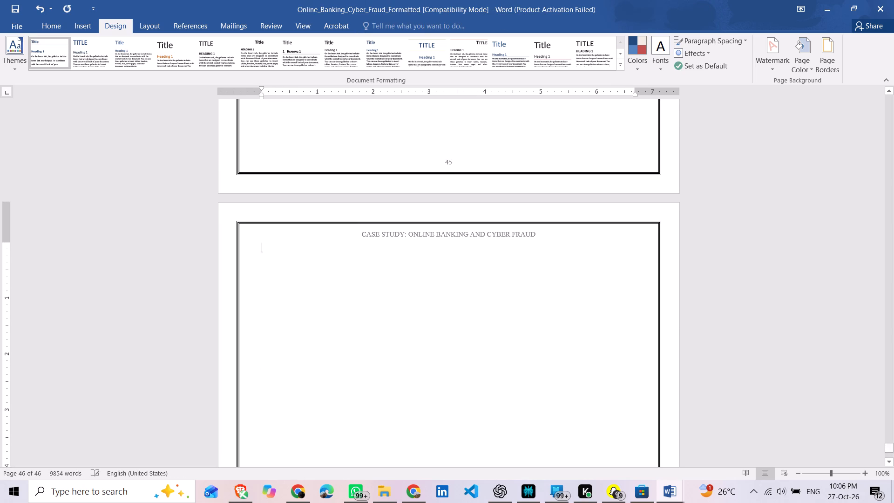
{"action": "key", "text": "BackSpace"}
{"action": "key", "text": "BackSpace"}
Check the closing References and Glossary pages at the end of the report.
{"action": "scroll", "coordinate": [508, 336], "scroll_direction": "down", "scroll_amount": 2}
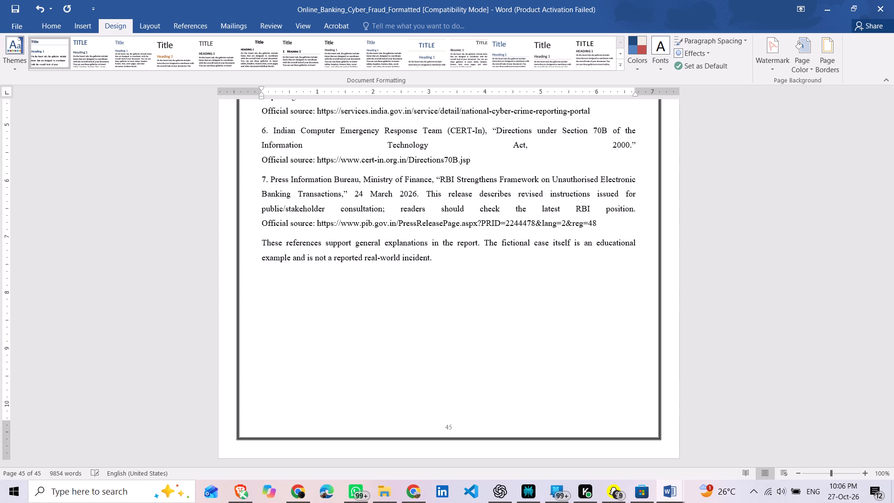
{"action": "scroll", "coordinate": [508, 336], "scroll_direction": "down", "scroll_amount": 4}
{"action": "scroll", "coordinate": [508, 336], "scroll_direction": "up", "scroll_amount": 4}
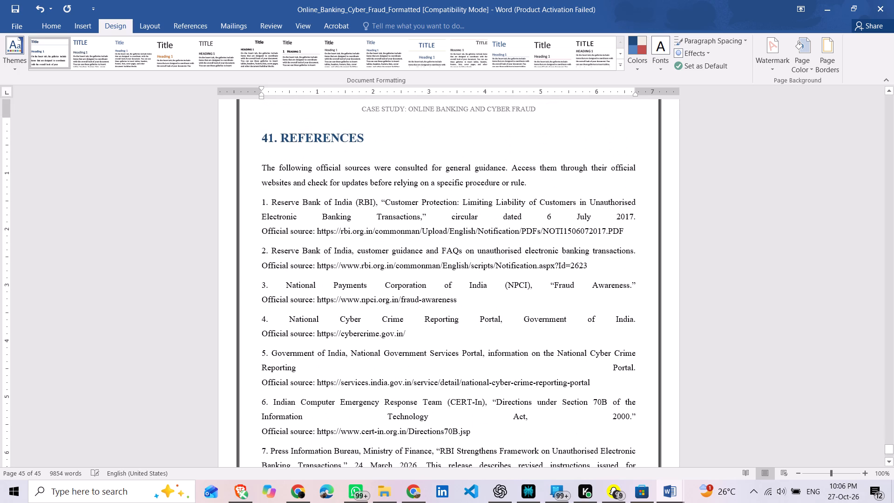
{"action": "scroll", "coordinate": [508, 336], "scroll_direction": "up", "scroll_amount": 5}
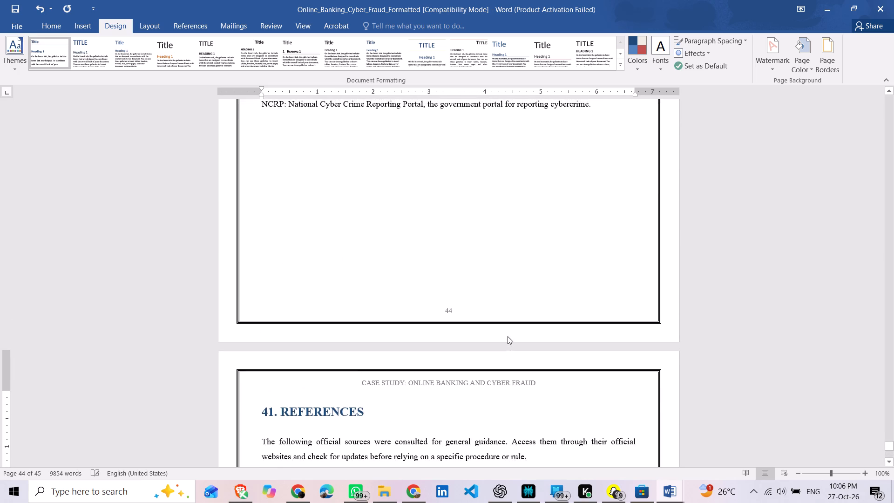
{"action": "scroll", "coordinate": [508, 336], "scroll_direction": "up", "scroll_amount": 3}
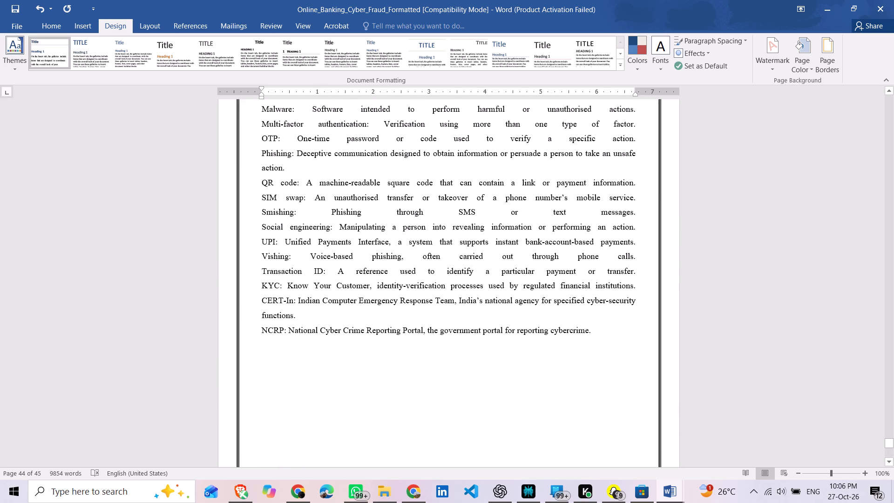
Delete the entire row 42, Appendix: Sample Checklist And Incident Record, from the table of contents on page 4.
{"action": "left_click", "coordinate": [888, 94]}
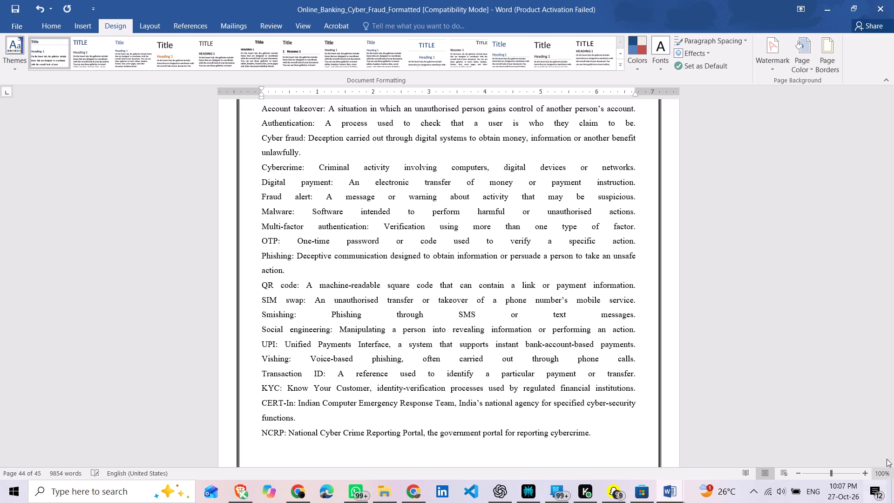
{"action": "left_click_drag", "start_coordinate": [893, 441], "coordinate": [869, 132]}
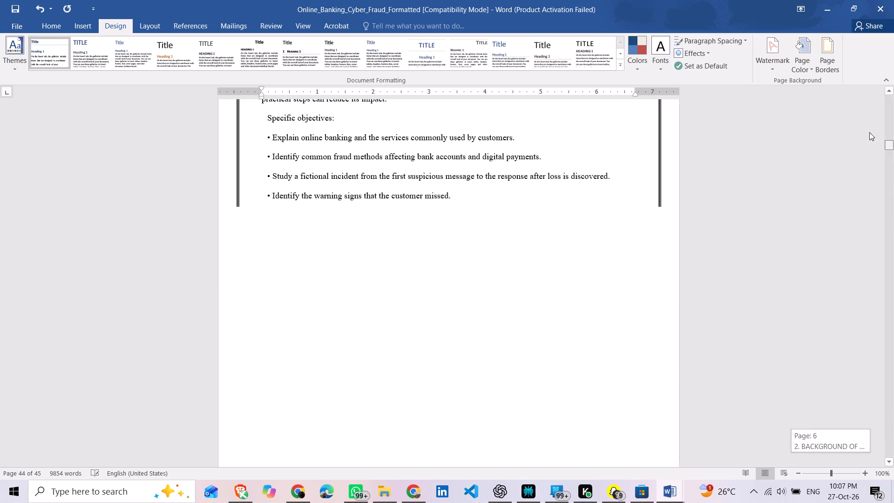
{"action": "left_click_drag", "start_coordinate": [869, 132], "coordinate": [873, 0]}
{"action": "scroll", "coordinate": [552, 340], "scroll_direction": "down", "scroll_amount": 5}
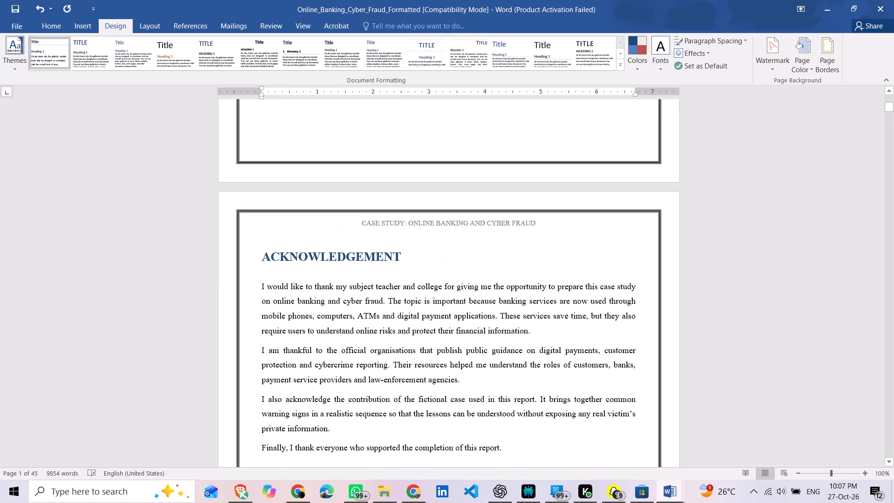
{"action": "scroll", "coordinate": [552, 340], "scroll_direction": "down", "scroll_amount": 7}
{"action": "scroll", "coordinate": [552, 340], "scroll_direction": "up", "scroll_amount": 3}
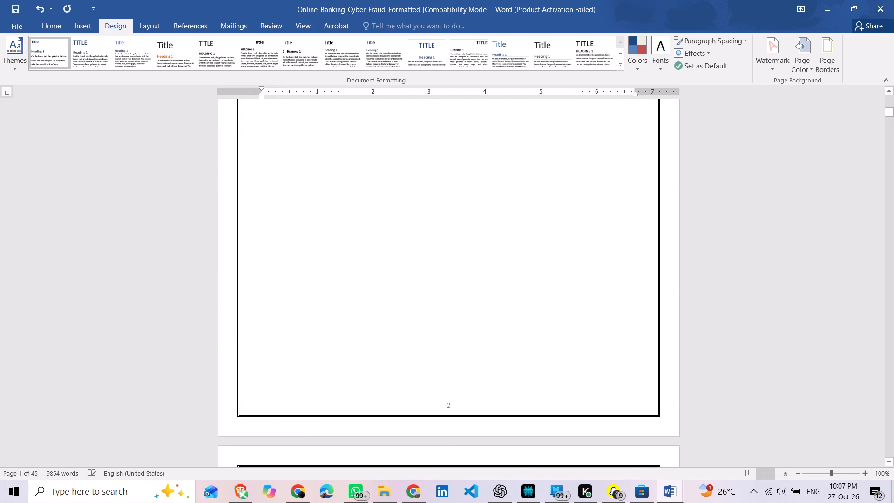
{"action": "scroll", "coordinate": [552, 340], "scroll_direction": "up", "scroll_amount": 2}
{"action": "scroll", "coordinate": [552, 340], "scroll_direction": "down", "scroll_amount": 12}
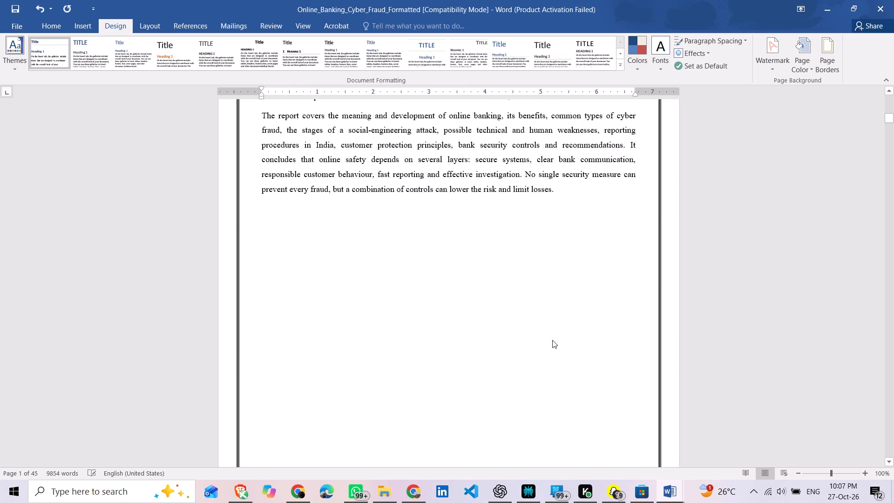
{"action": "scroll", "coordinate": [552, 340], "scroll_direction": "down", "scroll_amount": 7}
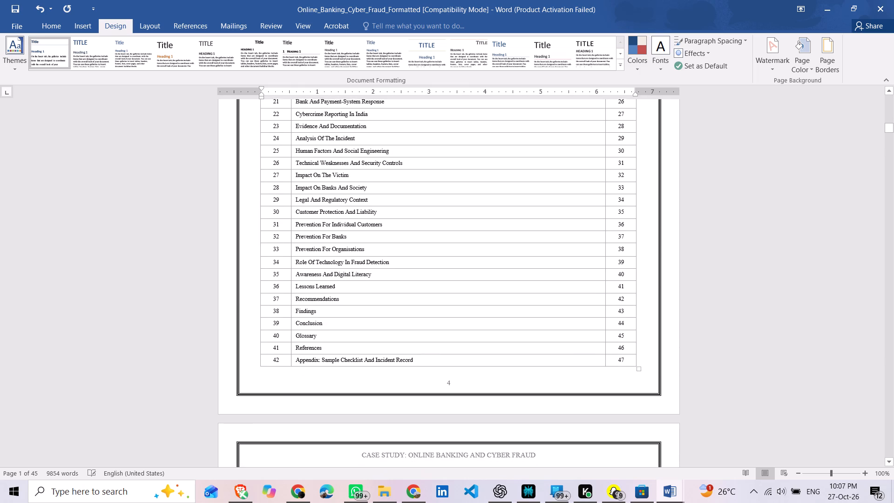
{"action": "left_click", "coordinate": [501, 360]}
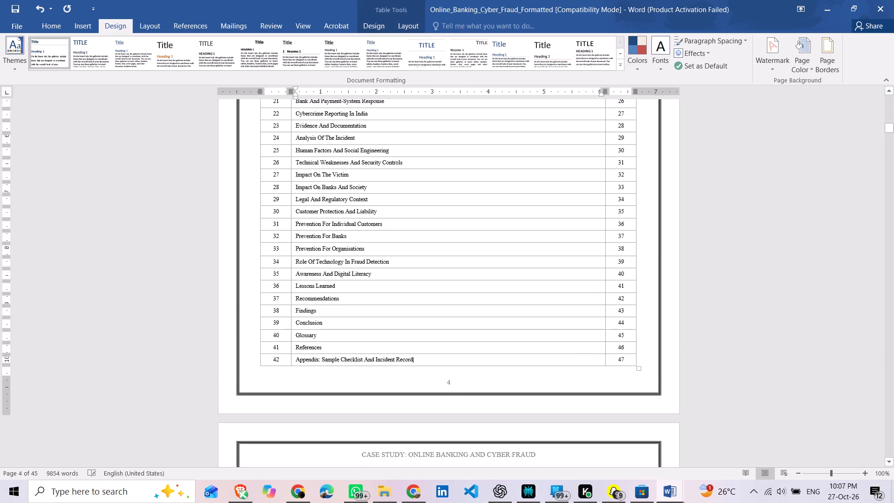
{"action": "right_click", "coordinate": [501, 360]}
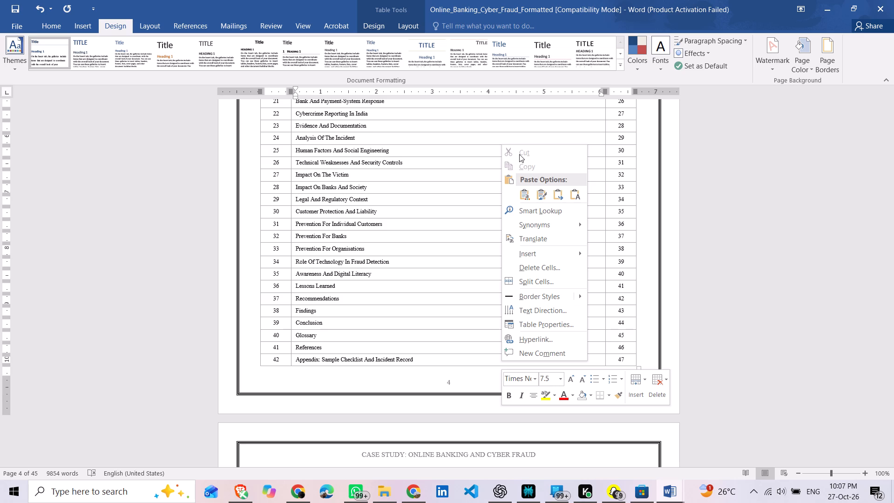
{"action": "left_click", "coordinate": [536, 265]}
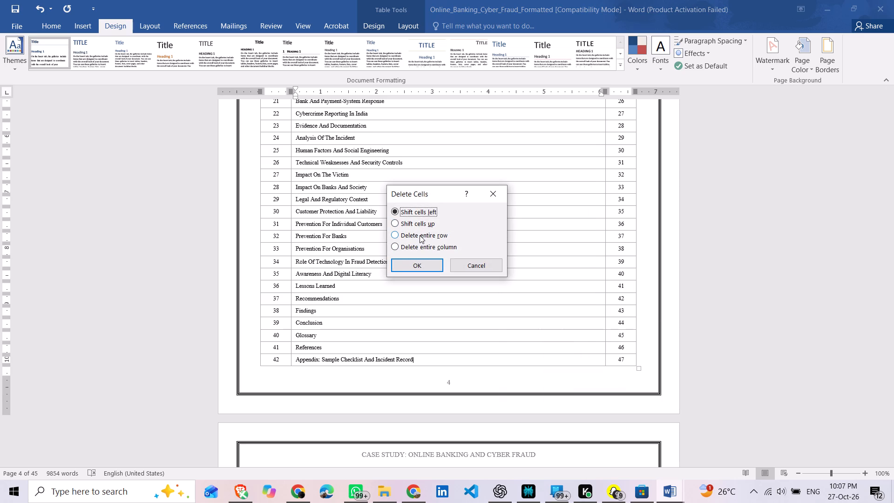
{"action": "left_click", "coordinate": [420, 235]}
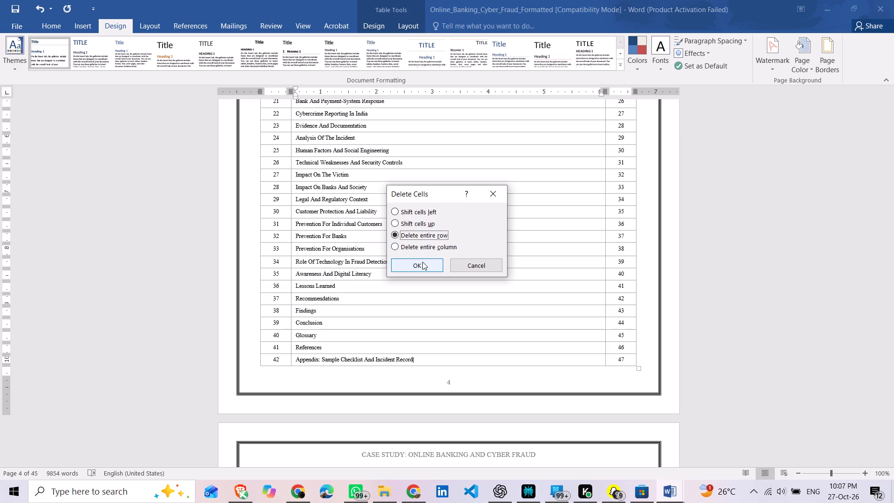
{"action": "left_click", "coordinate": [422, 262]}
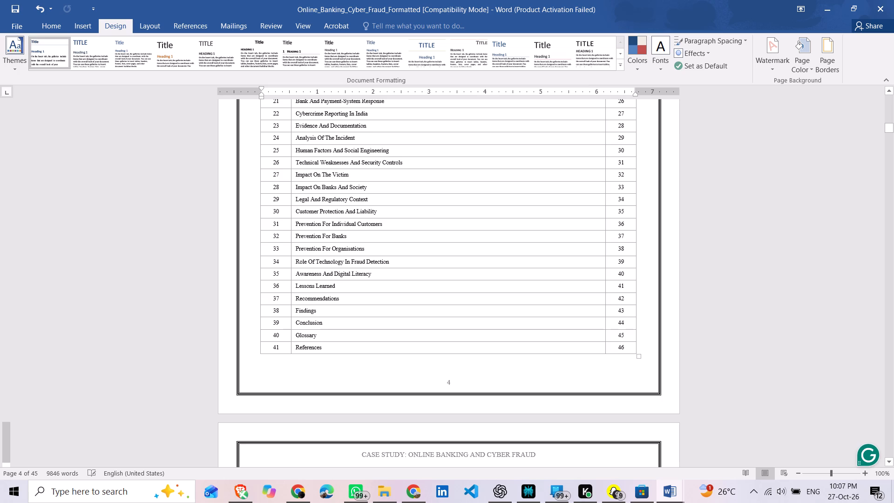
Try several built-in document style sets on the report, judging the heading size and paragraph spacing on the Introduction page.
{"action": "scroll", "coordinate": [400, 358], "scroll_direction": "down", "scroll_amount": 2}
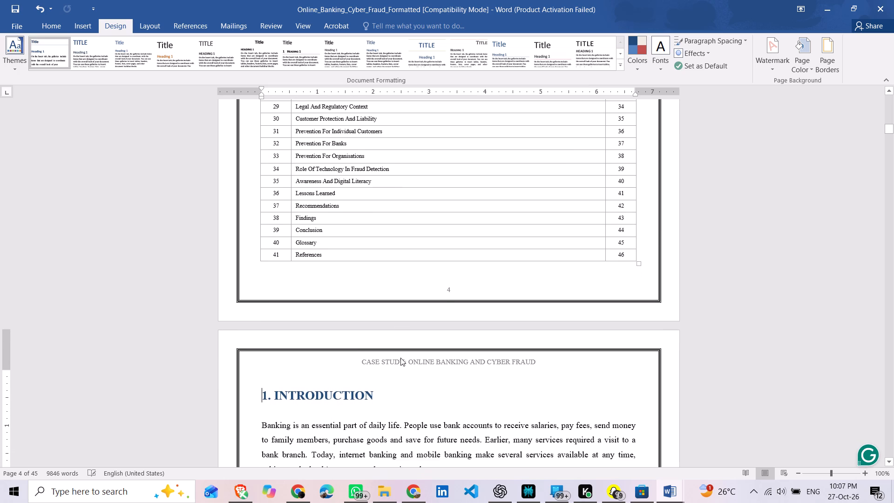
{"action": "scroll", "coordinate": [400, 358], "scroll_direction": "down", "scroll_amount": 5}
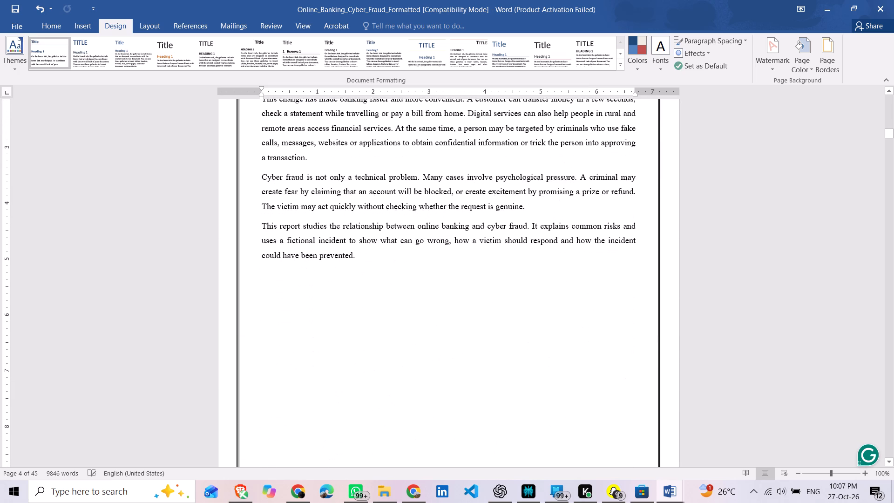
{"action": "scroll", "coordinate": [400, 358], "scroll_direction": "up", "scroll_amount": 2}
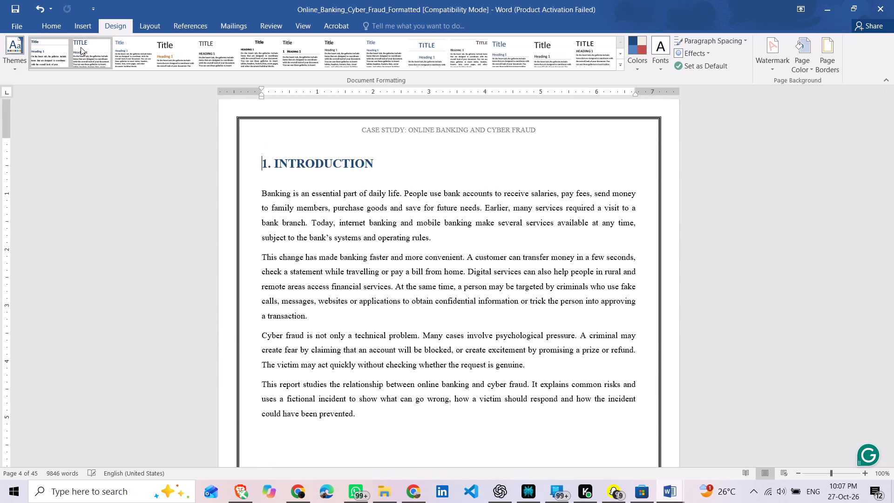
{"action": "left_click", "coordinate": [81, 47]}
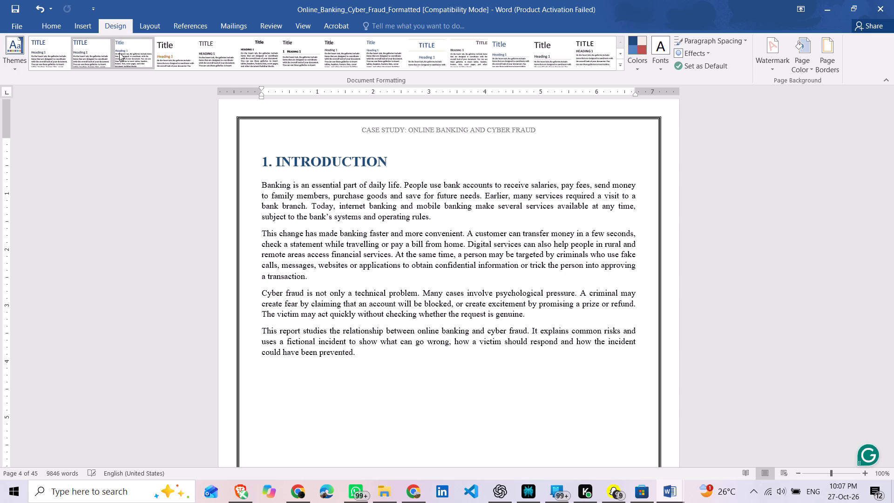
{"action": "left_click", "coordinate": [119, 54]}
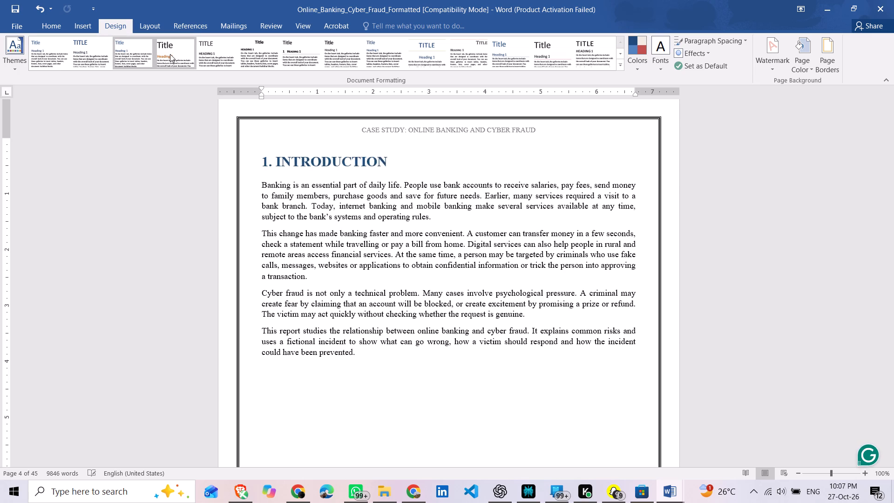
{"action": "left_click", "coordinate": [170, 54]}
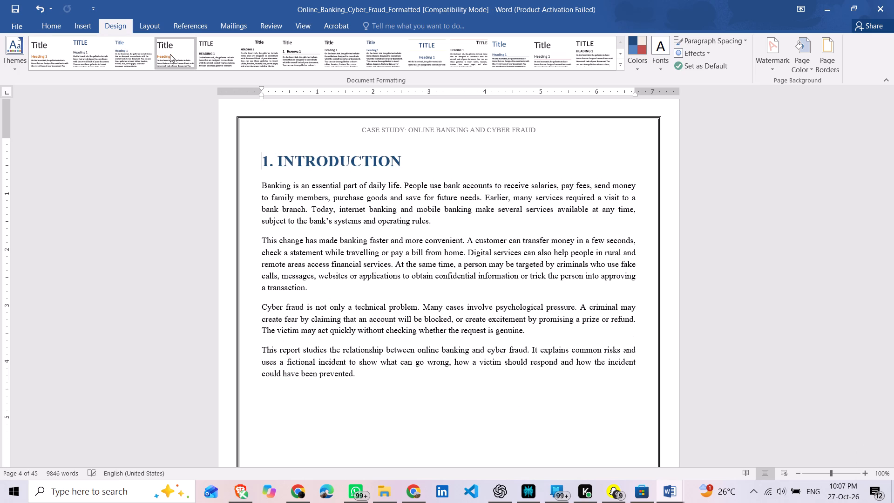
{"action": "left_click", "coordinate": [215, 54]}
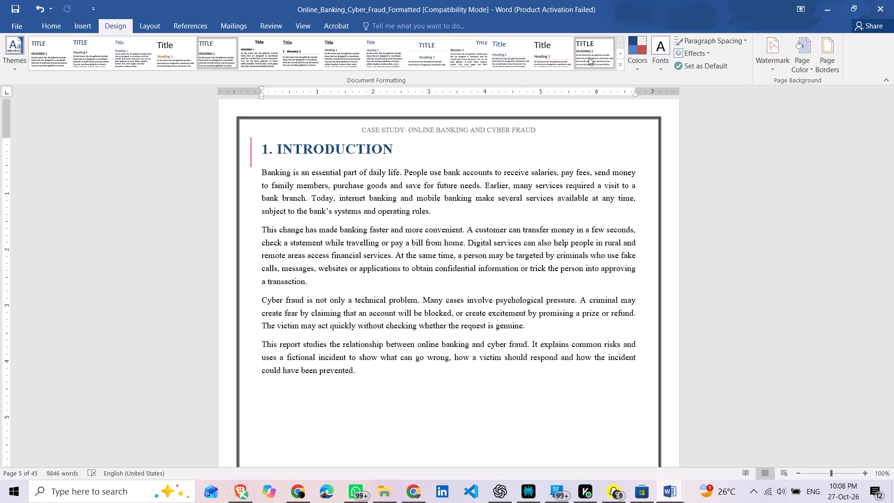
{"action": "left_click", "coordinate": [620, 54]}
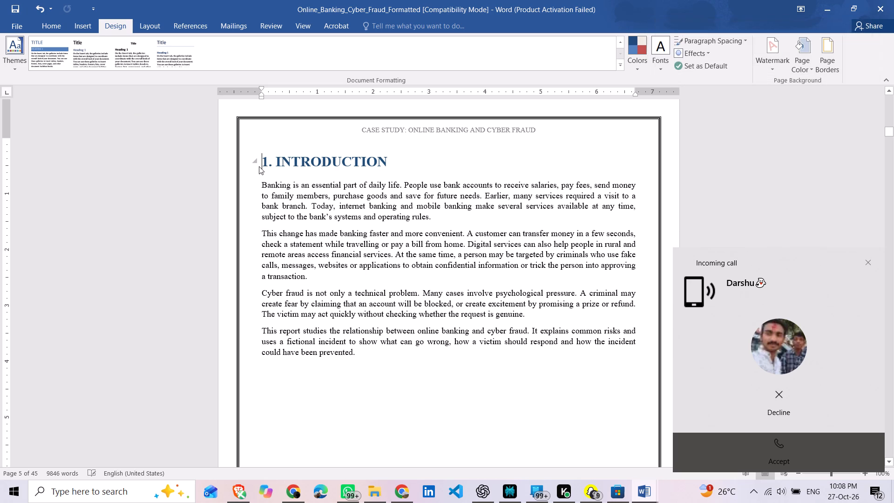
Enlarge the text of the entire table of contents on page 4, header row included, to 11 pt.
{"action": "scroll", "coordinate": [352, 203], "scroll_direction": "up", "scroll_amount": 1}
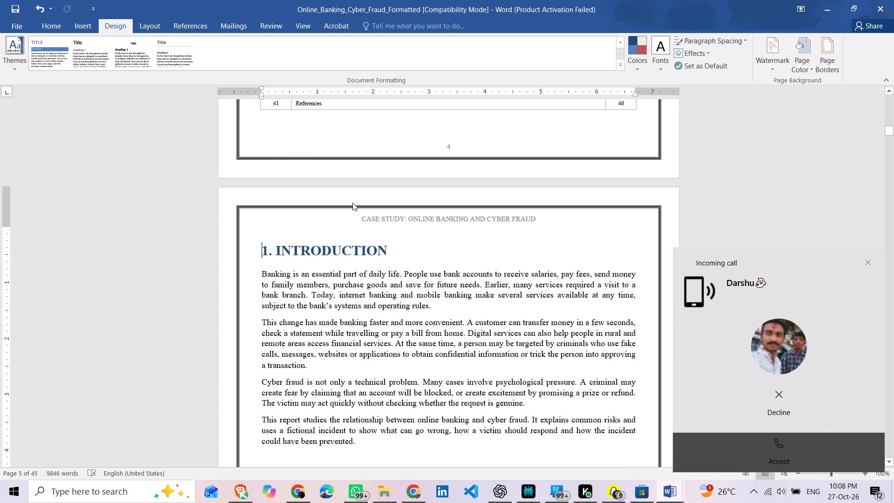
{"action": "scroll", "coordinate": [352, 203], "scroll_direction": "up", "scroll_amount": 6}
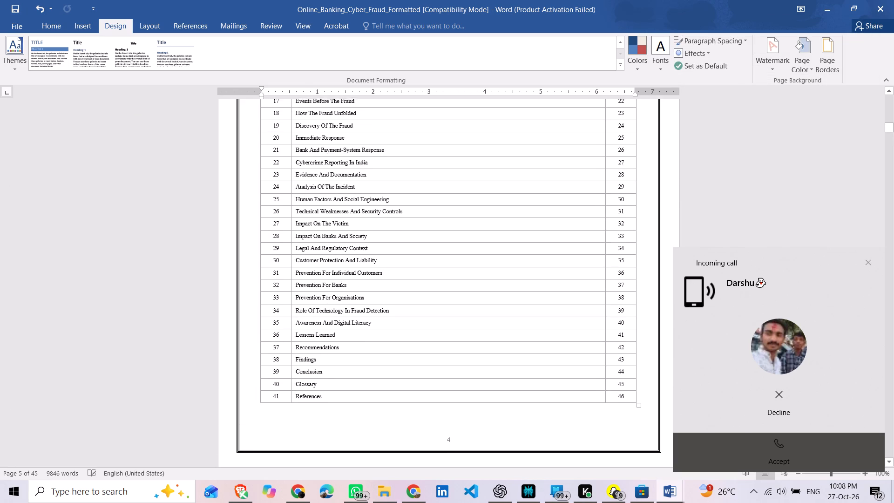
{"action": "scroll", "coordinate": [352, 203], "scroll_direction": "up", "scroll_amount": 6}
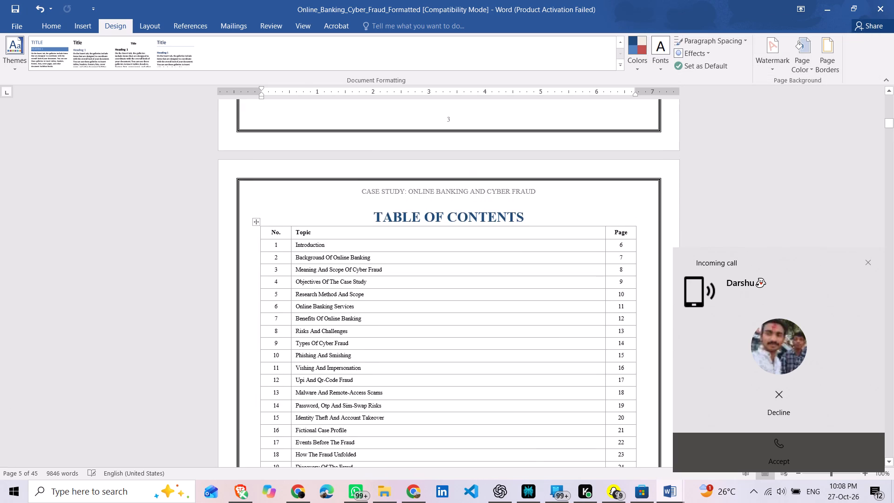
{"action": "scroll", "coordinate": [352, 203], "scroll_direction": "down", "scroll_amount": 1}
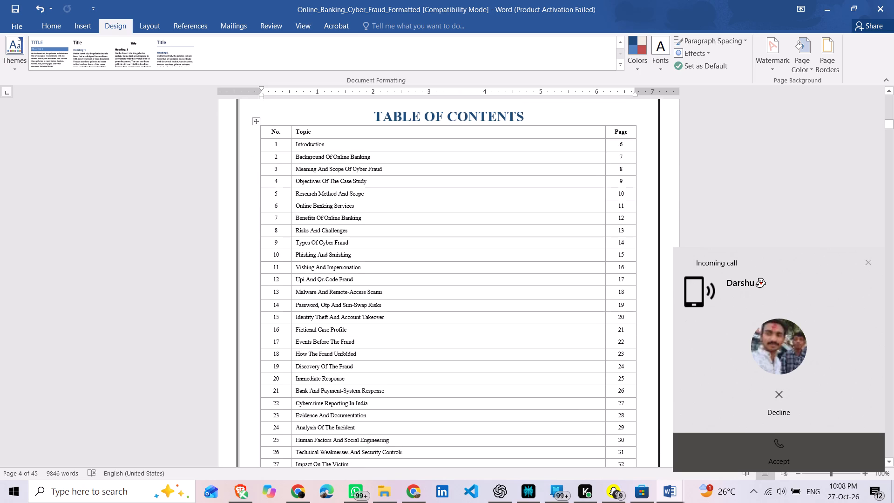
{"action": "left_click_drag", "start_coordinate": [265, 132], "coordinate": [396, 426]}
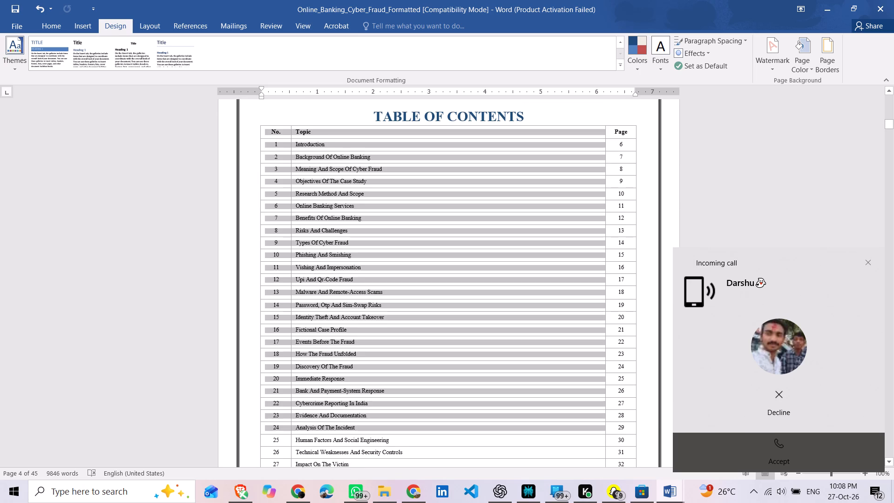
{"action": "left_click_drag", "start_coordinate": [396, 426], "coordinate": [673, 449]}
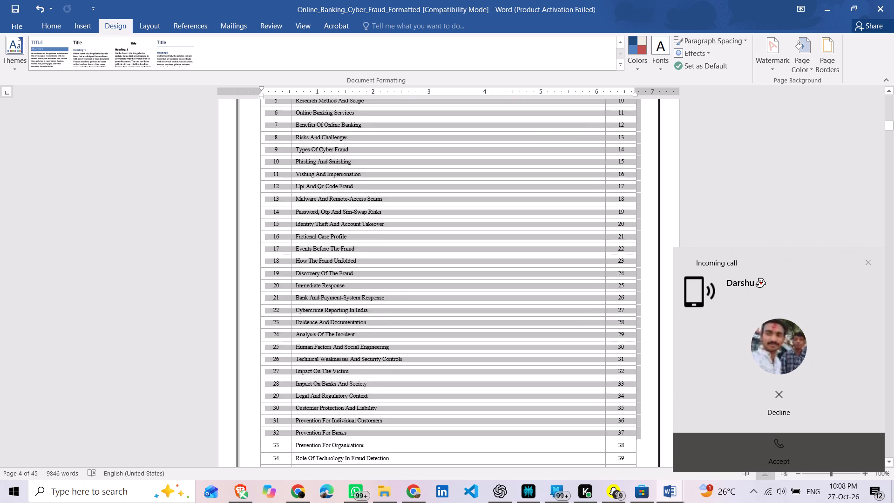
{"action": "left_click_drag", "start_coordinate": [673, 449], "coordinate": [612, 465]}
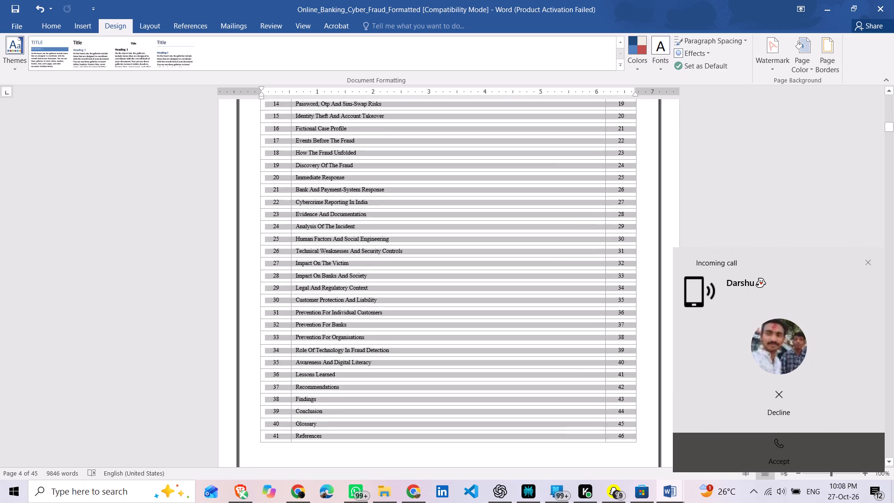
{"action": "left_click_drag", "start_coordinate": [612, 465], "coordinate": [637, 394]}
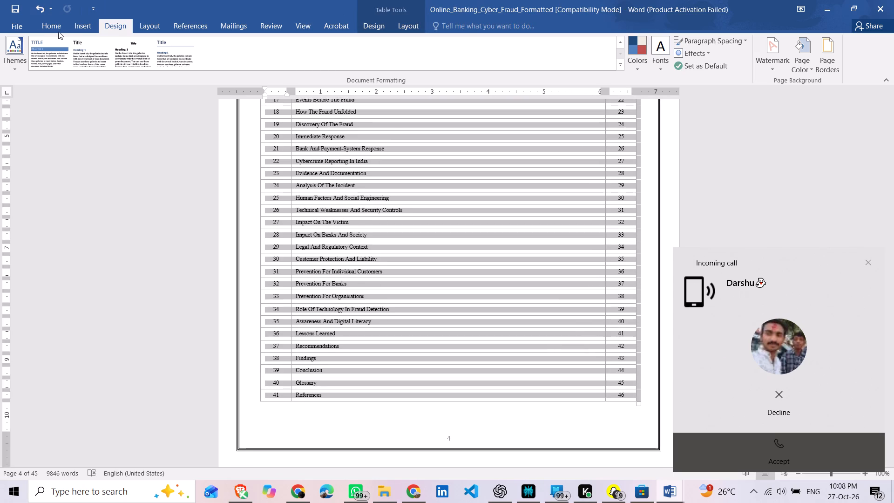
{"action": "left_click", "coordinate": [870, 263]}
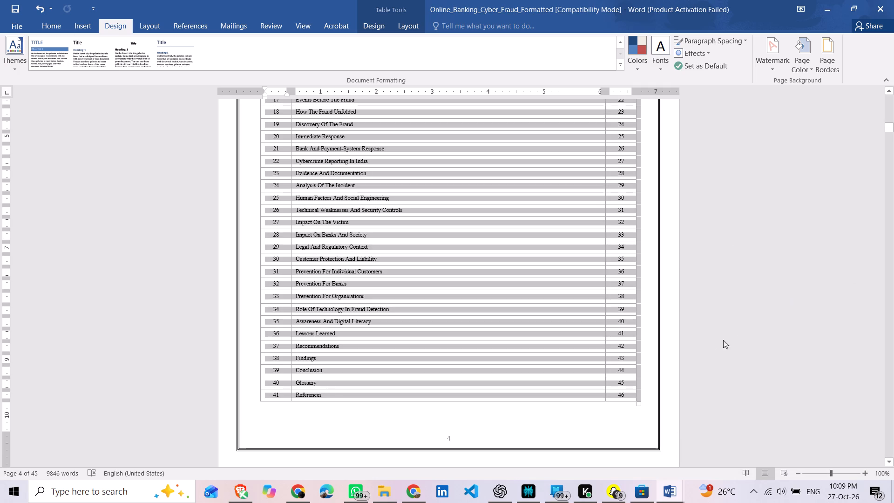
{"action": "left_click", "coordinate": [59, 27]}
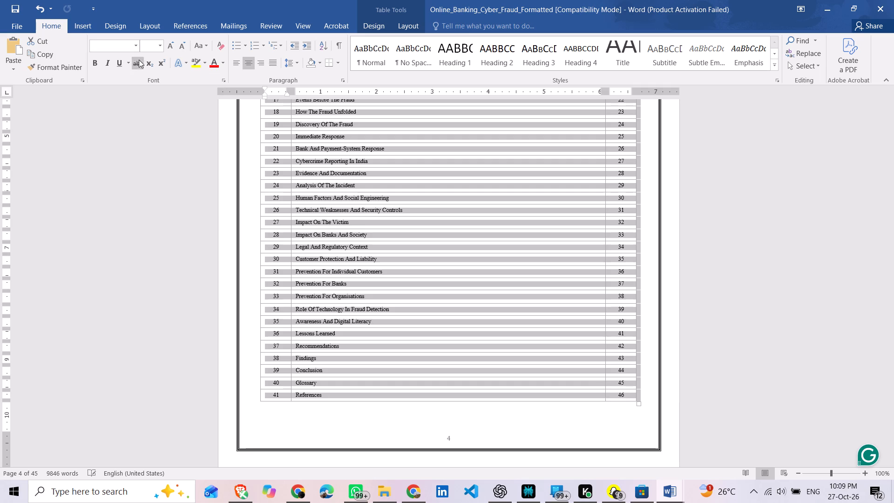
{"action": "left_click", "coordinate": [176, 44]}
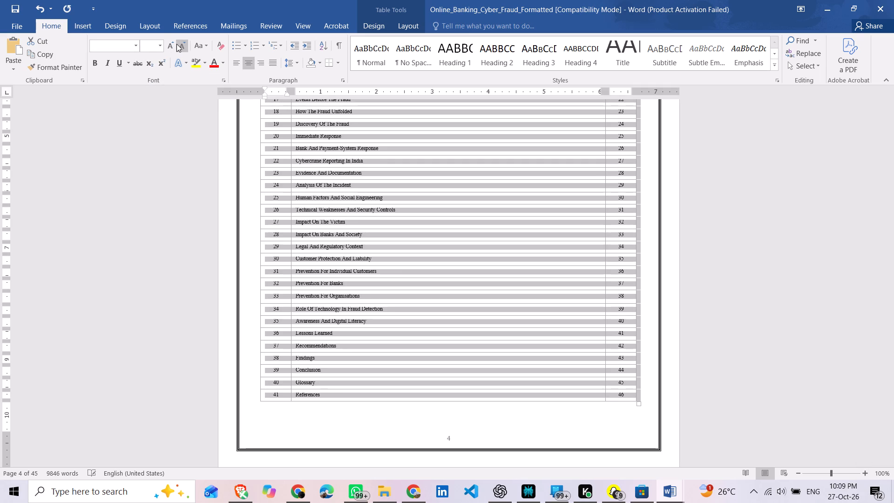
{"action": "left_click", "coordinate": [171, 43]}
{"action": "left_click", "coordinate": [171, 43]}
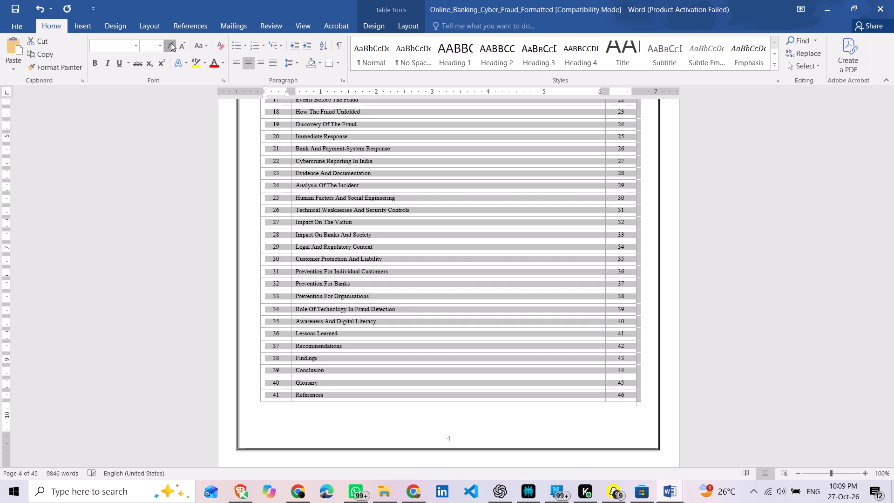
{"action": "left_click", "coordinate": [171, 43]}
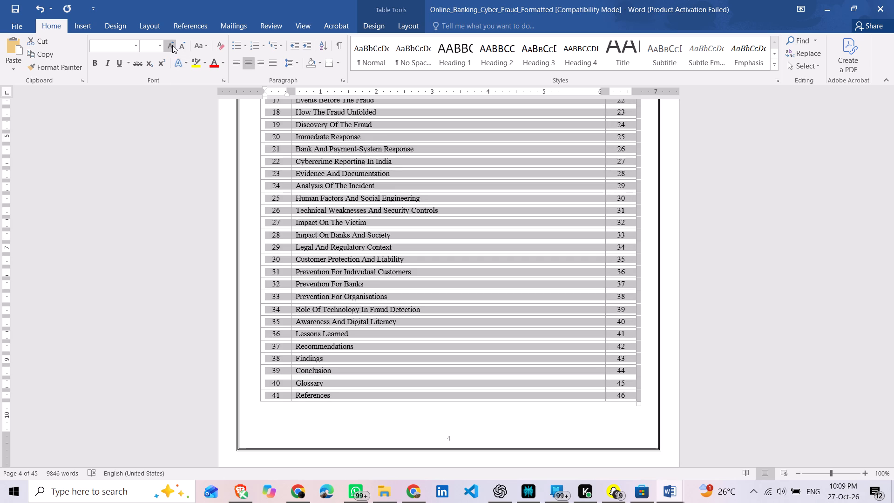
{"action": "left_click", "coordinate": [172, 46]}
{"action": "left_click", "coordinate": [172, 46]}
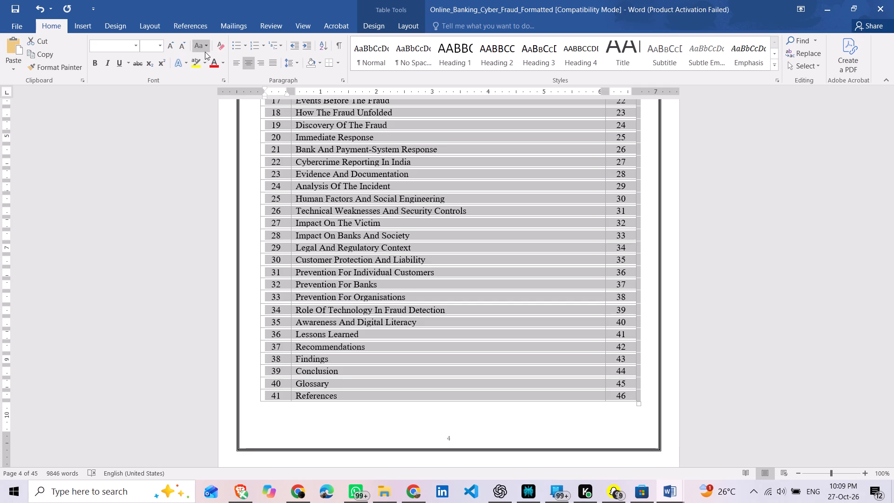
{"action": "left_click", "coordinate": [178, 46]}
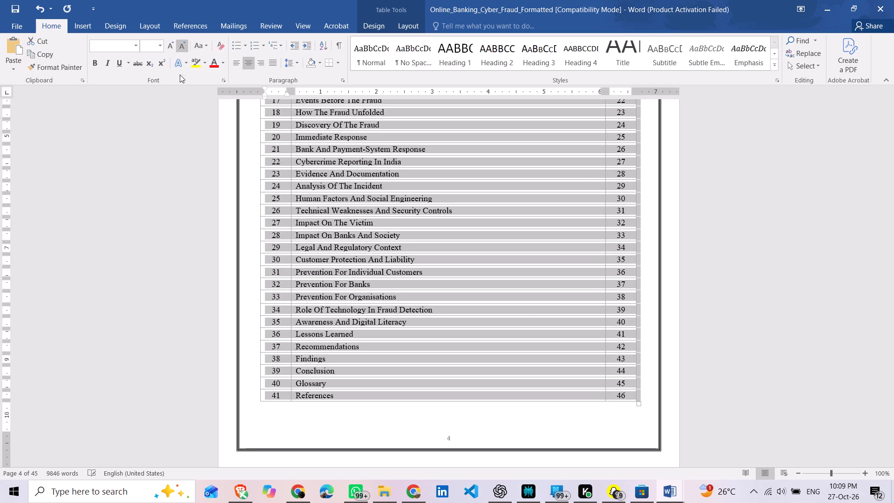
{"action": "left_click", "coordinate": [193, 180]}
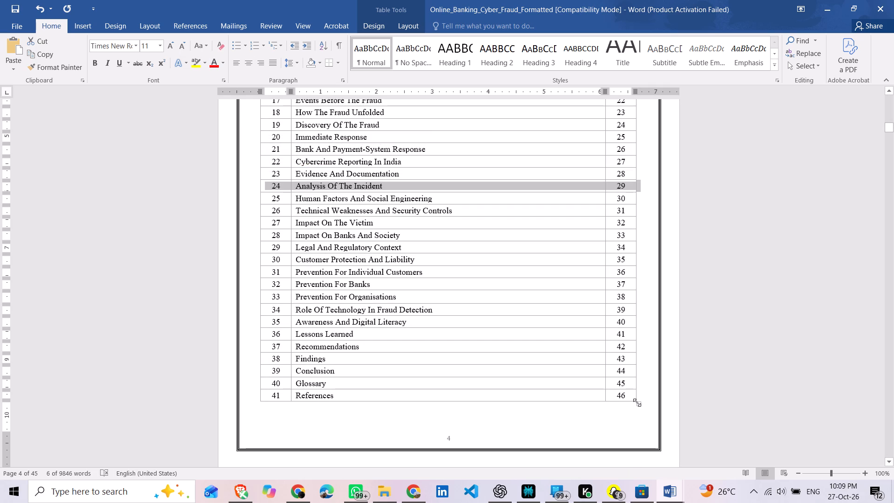
Stretch the table of contents slightly wider and taller to fill page 4, keeping rows 1 to 41 on that page.
{"action": "left_click_drag", "start_coordinate": [637, 402], "coordinate": [649, 431]}
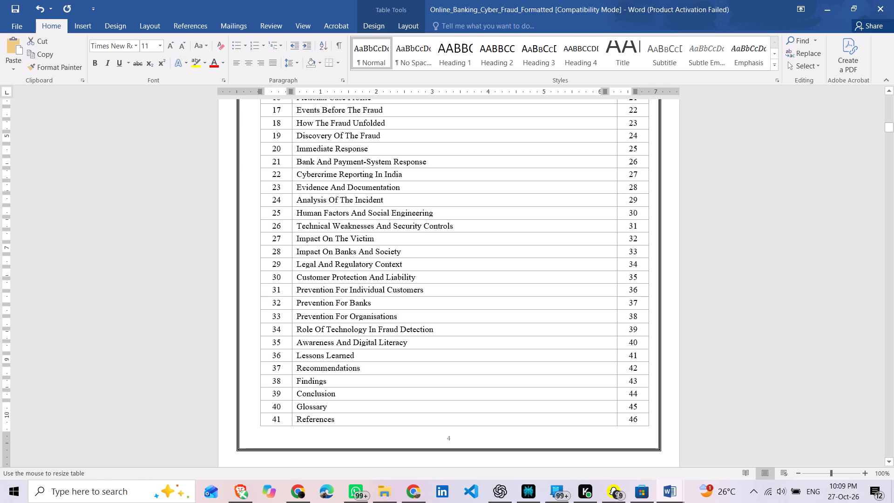
{"action": "left_click_drag", "start_coordinate": [649, 431], "coordinate": [650, 449]}
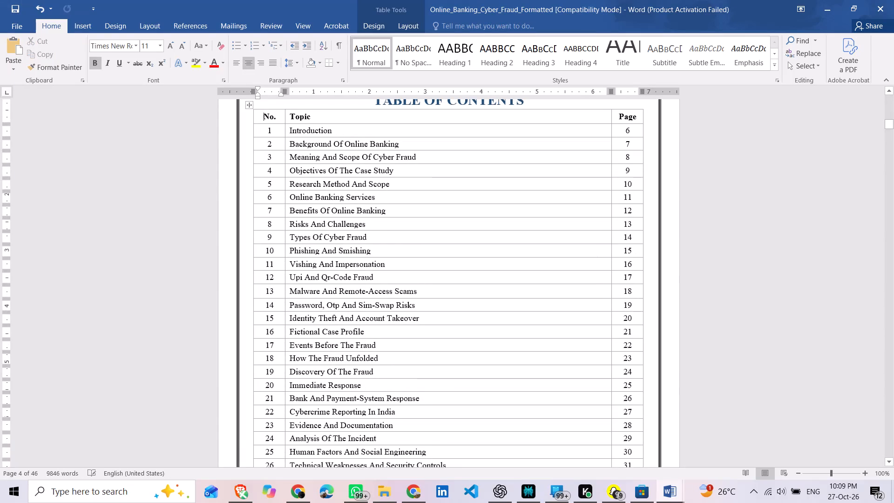
{"action": "scroll", "coordinate": [537, 384], "scroll_direction": "down", "scroll_amount": 8}
{"action": "scroll", "coordinate": [537, 384], "scroll_direction": "up", "scroll_amount": 4}
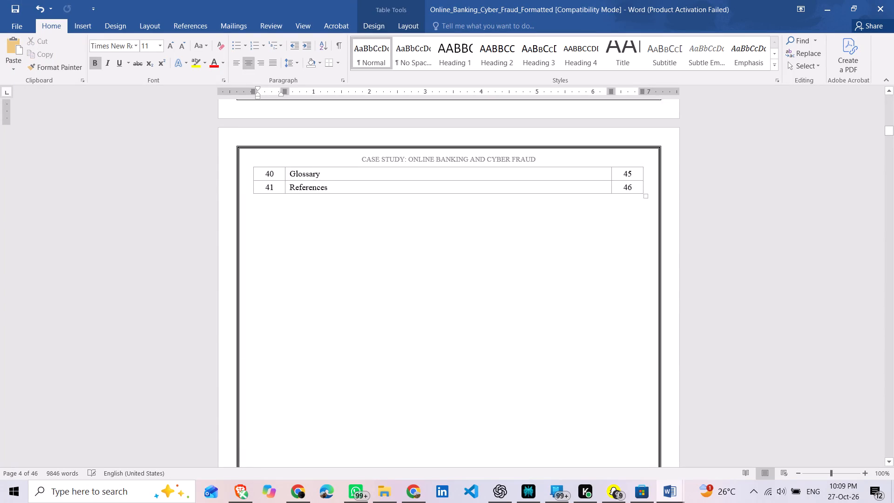
{"action": "scroll", "coordinate": [537, 384], "scroll_direction": "up", "scroll_amount": 1}
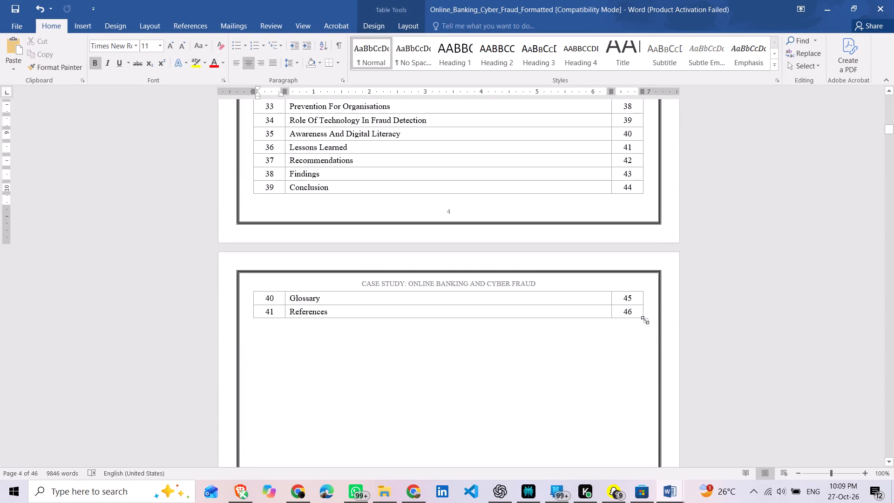
{"action": "left_click_drag", "start_coordinate": [645, 320], "coordinate": [643, 287]}
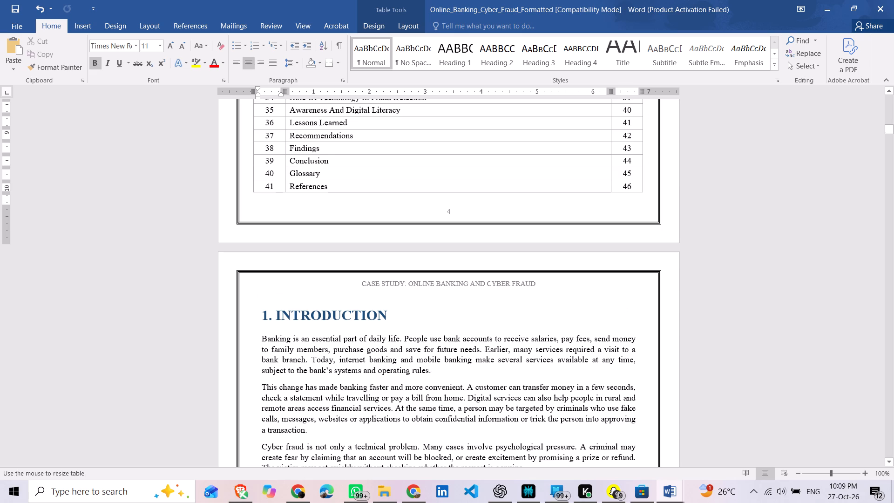
{"action": "left_click_drag", "start_coordinate": [643, 287], "coordinate": [643, 293]}
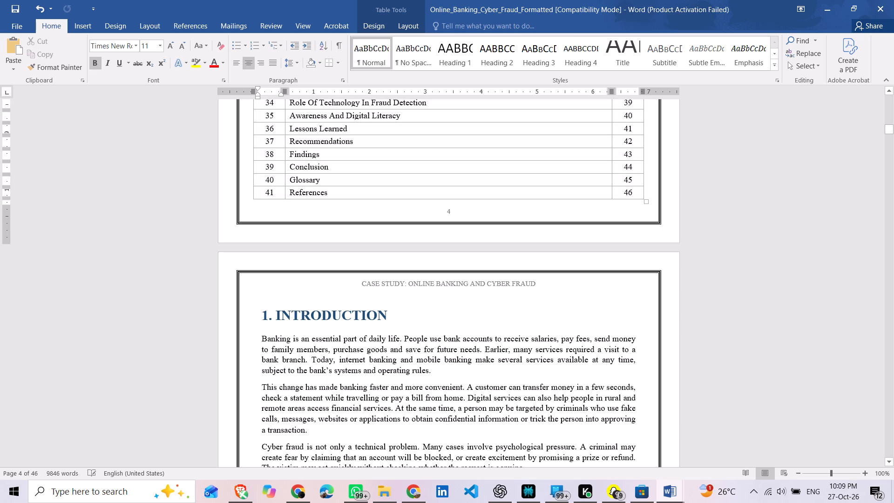
{"action": "scroll", "coordinate": [562, 218], "scroll_direction": "up", "scroll_amount": 2}
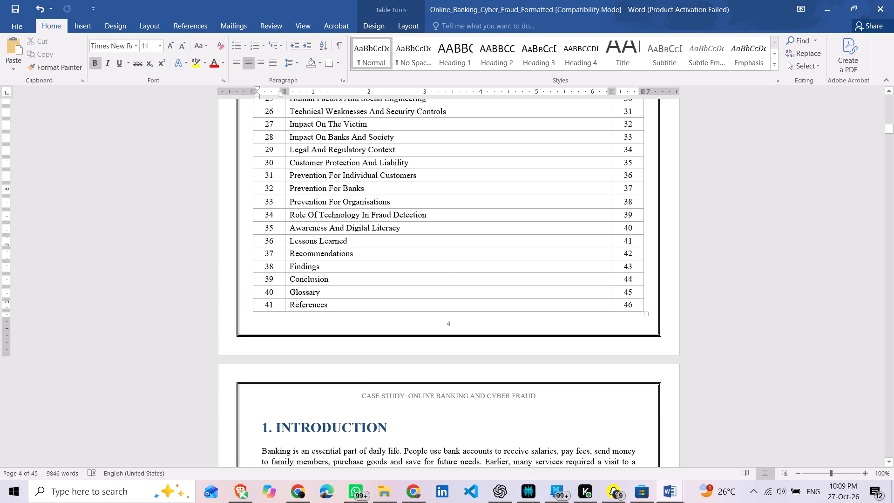
Check the font size of the heading and body text in section 2, Background of Online Banking.
{"action": "scroll", "coordinate": [366, 264], "scroll_direction": "down", "scroll_amount": 2}
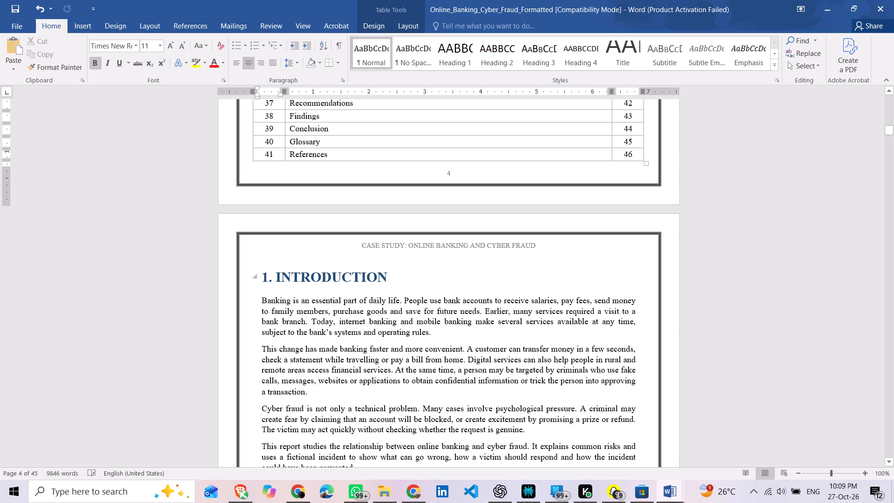
{"action": "scroll", "coordinate": [427, 285], "scroll_direction": "down", "scroll_amount": 7}
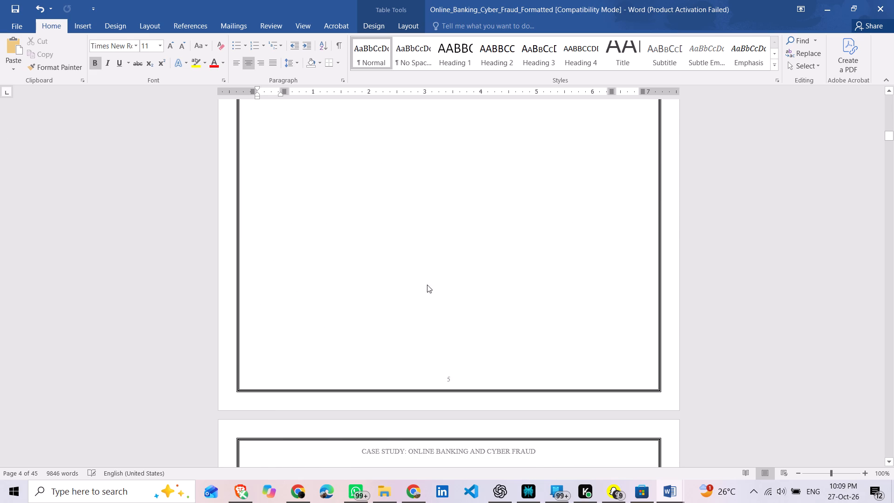
{"action": "scroll", "coordinate": [427, 285], "scroll_direction": "down", "scroll_amount": 1}
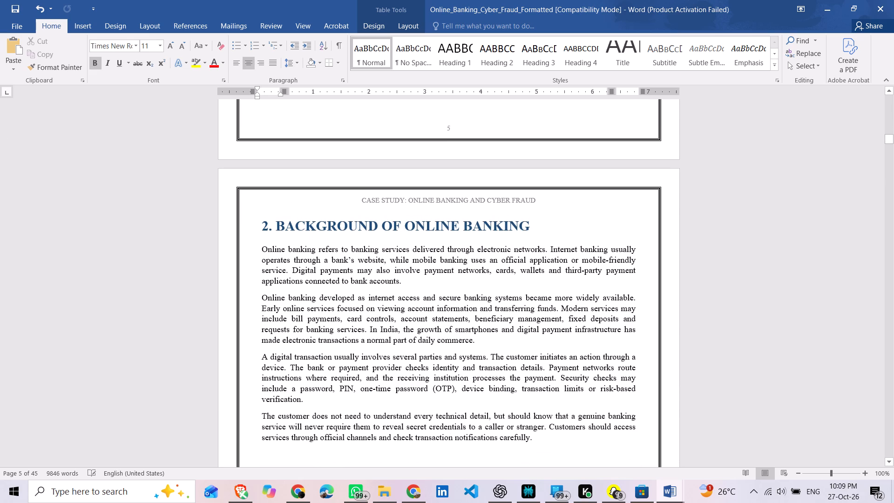
{"action": "left_click", "coordinate": [280, 223]}
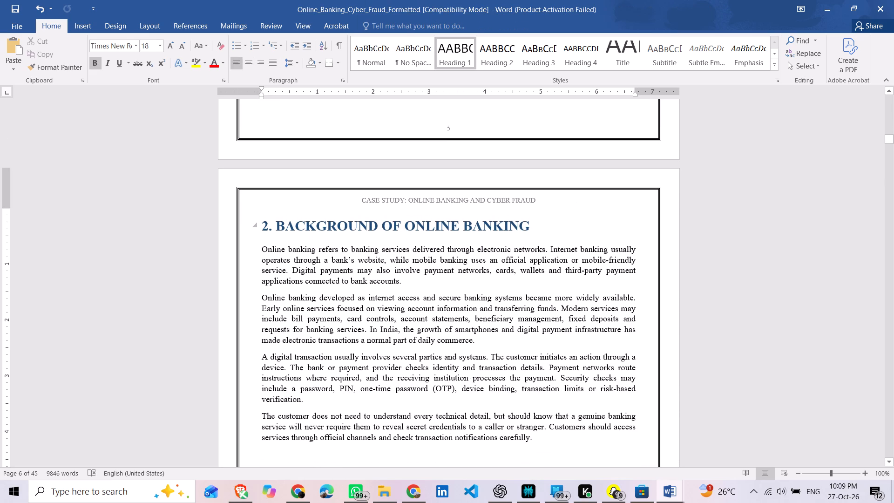
{"action": "left_click", "coordinate": [278, 258]}
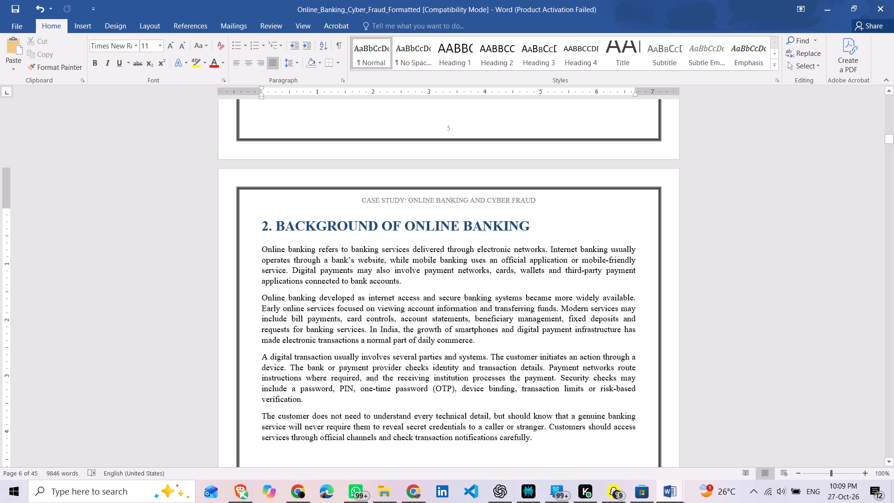
Enlarge all four body paragraphs of section 1, Introduction, to 16 pt, leaving out the heading.
{"action": "scroll", "coordinate": [259, 251], "scroll_direction": "up", "scroll_amount": 5}
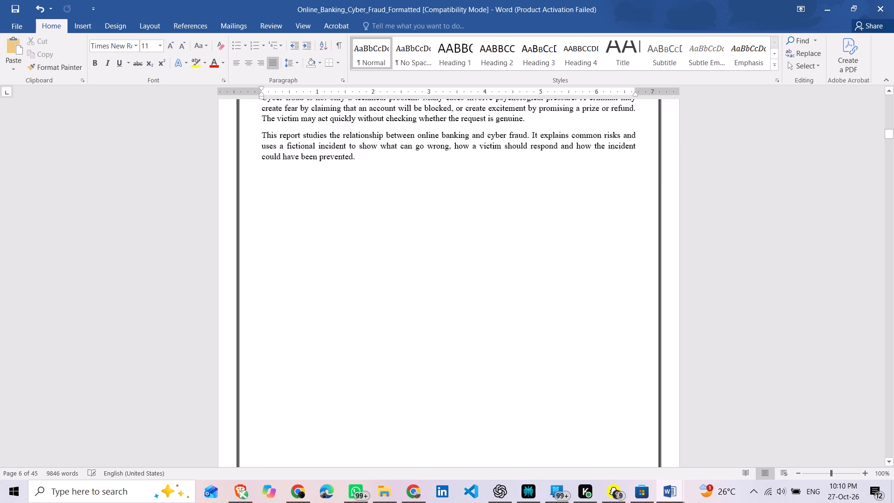
{"action": "scroll", "coordinate": [259, 251], "scroll_direction": "up", "scroll_amount": 3}
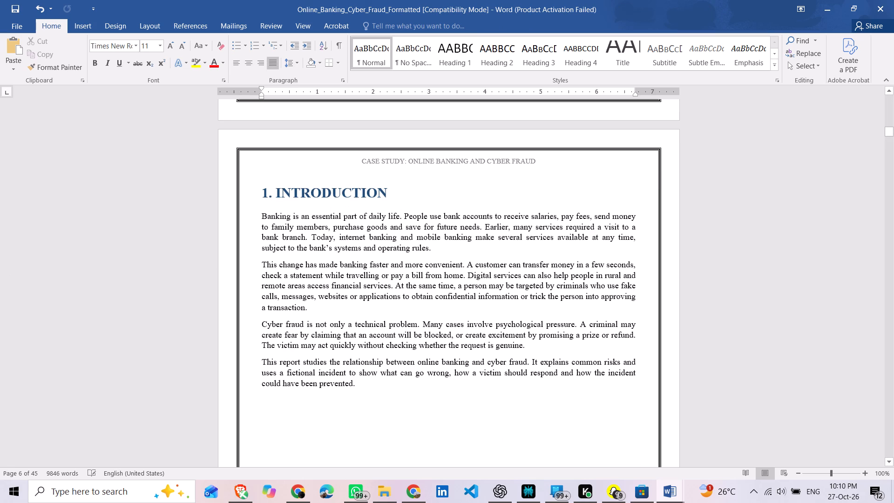
{"action": "left_click_drag", "start_coordinate": [257, 212], "coordinate": [377, 391]}
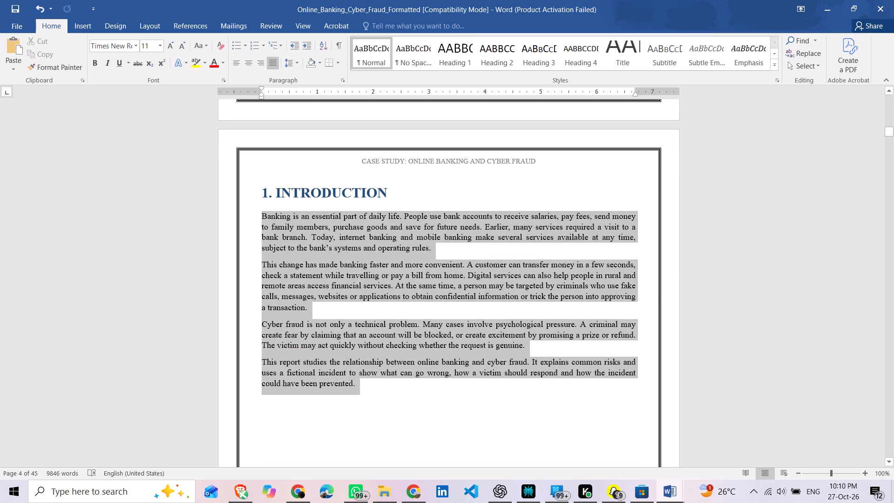
{"action": "left_click_drag", "start_coordinate": [377, 391], "coordinate": [377, 387]}
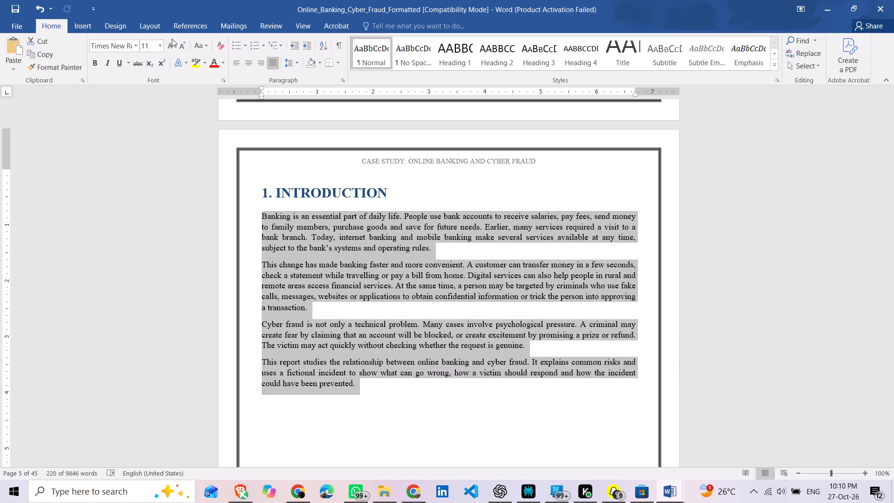
{"action": "left_click", "coordinate": [175, 40]}
{"action": "left_click", "coordinate": [175, 40]}
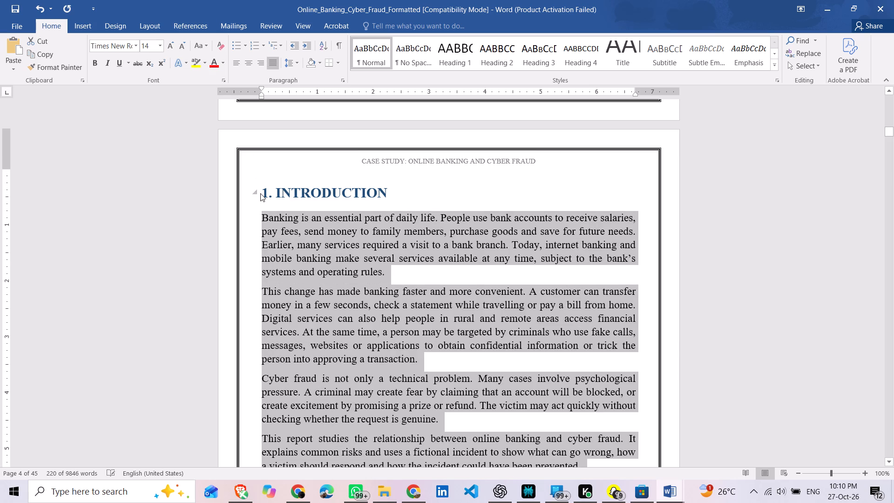
{"action": "scroll", "coordinate": [260, 193], "scroll_direction": "down", "scroll_amount": 1}
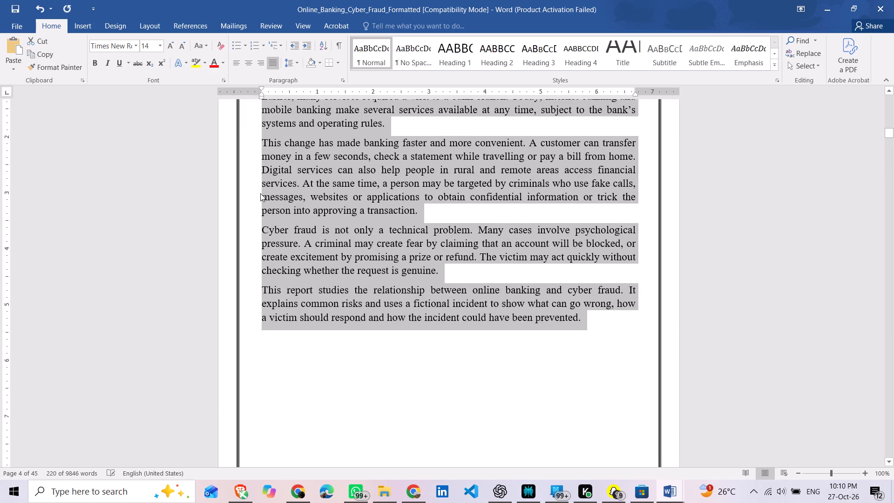
{"action": "left_click", "coordinate": [167, 42]}
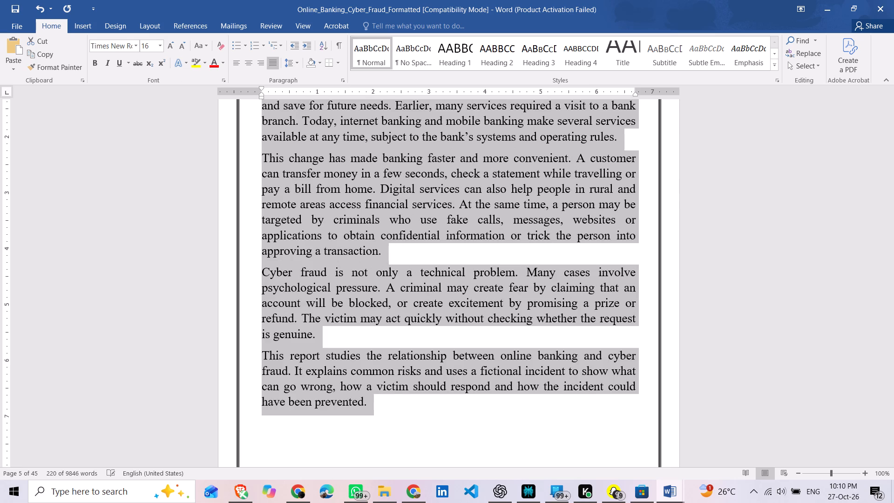
Enlarge the heading of section 1, Introduction, to 20 pt, leaving its body paragraphs out.
{"action": "left_click", "coordinate": [176, 252]}
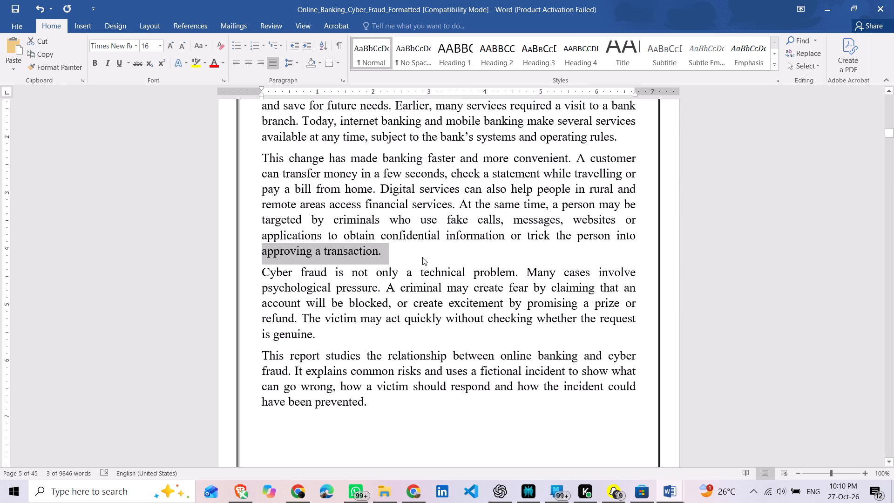
{"action": "left_click", "coordinate": [422, 251]}
{"action": "scroll", "coordinate": [422, 251], "scroll_direction": "up", "scroll_amount": 1}
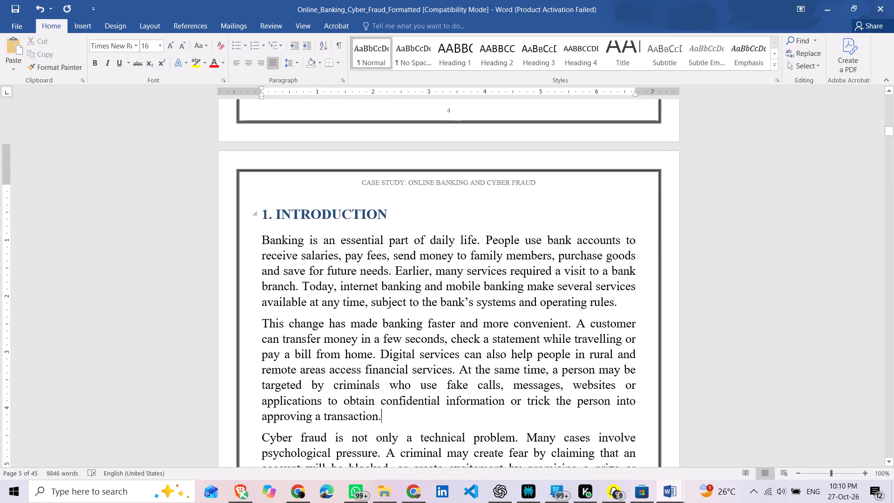
{"action": "scroll", "coordinate": [422, 251], "scroll_direction": "up", "scroll_amount": 1}
{"action": "left_click_drag", "start_coordinate": [402, 200], "coordinate": [347, 191]}
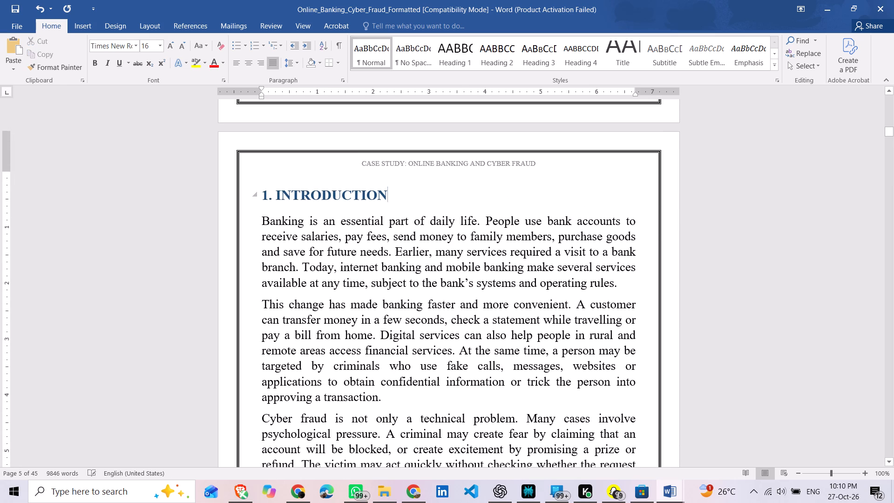
{"action": "left_click_drag", "start_coordinate": [347, 191], "coordinate": [256, 199]}
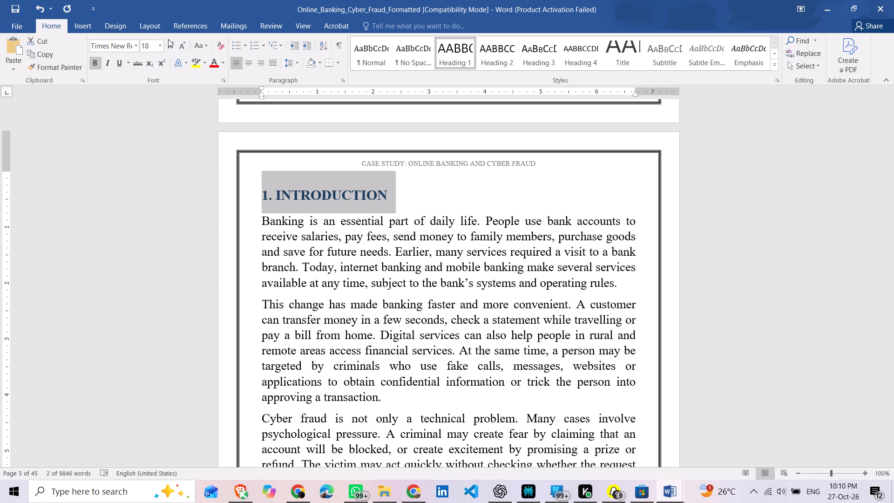
{"action": "left_click", "coordinate": [168, 39]}
{"action": "left_click", "coordinate": [170, 42]}
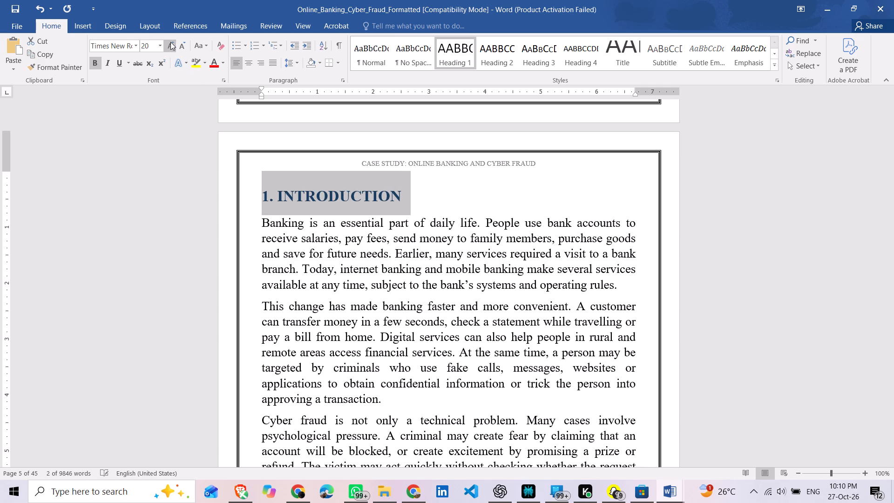
{"action": "left_click", "coordinate": [435, 180]}
Enlarge the heading of section 2, Background of Online Banking, to 20 pt.
{"action": "scroll", "coordinate": [435, 180], "scroll_direction": "down", "scroll_amount": 5}
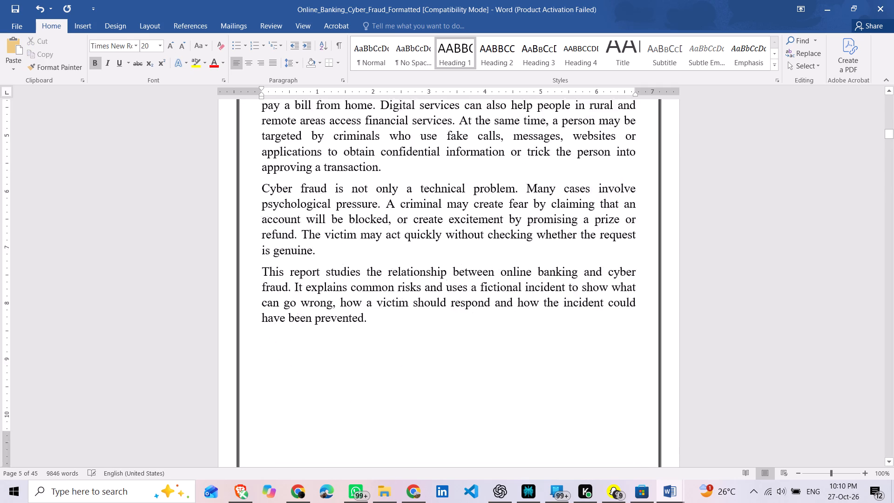
{"action": "scroll", "coordinate": [435, 180], "scroll_direction": "down", "scroll_amount": 4}
{"action": "scroll", "coordinate": [435, 180], "scroll_direction": "up", "scroll_amount": 1}
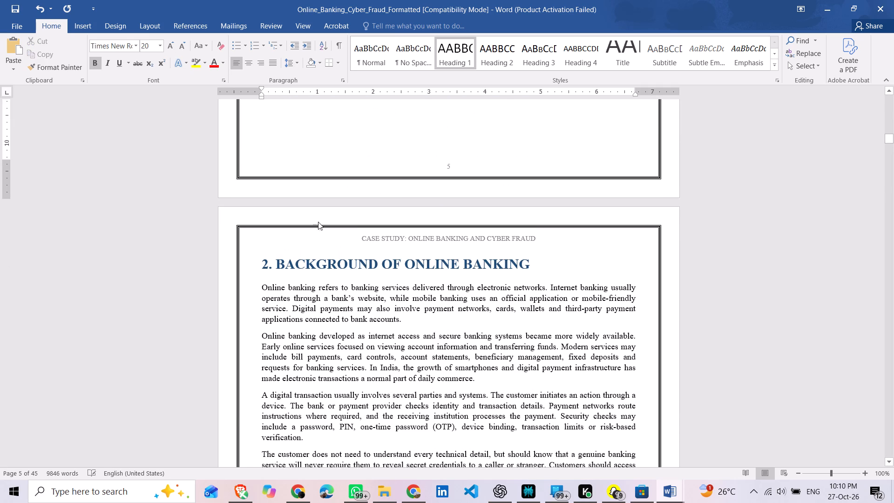
{"action": "left_click_drag", "start_coordinate": [263, 261], "coordinate": [325, 260]}
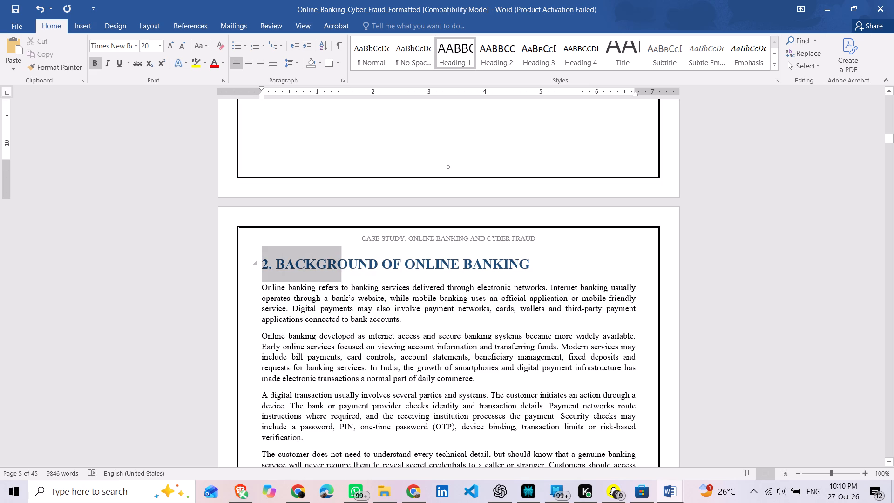
{"action": "left_click_drag", "start_coordinate": [325, 260], "coordinate": [599, 254]}
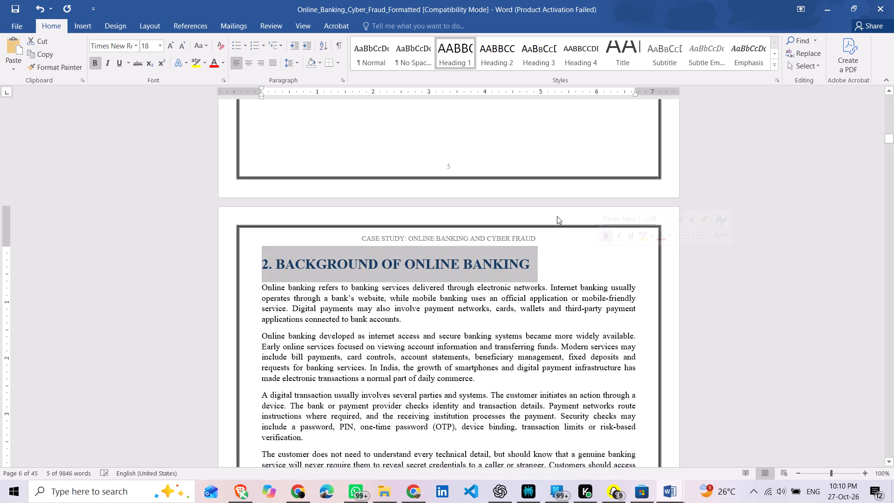
{"action": "left_click", "coordinate": [172, 45]}
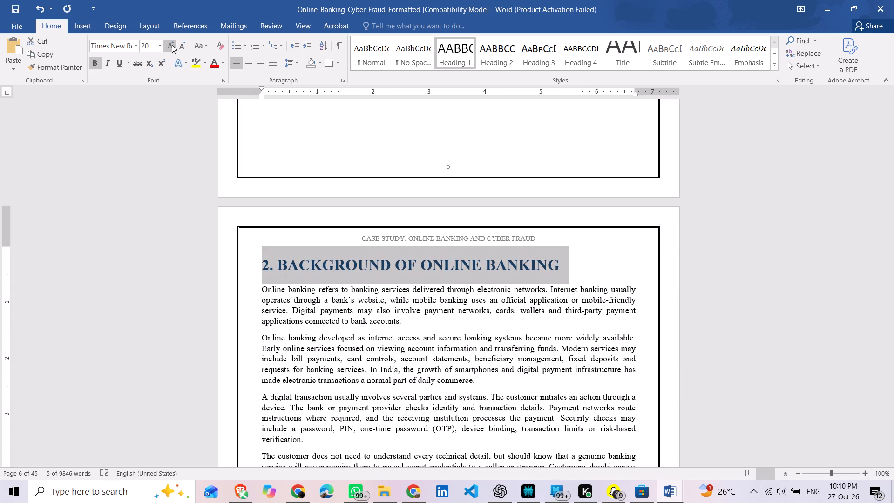
Enlarge all four body paragraphs of section 2, Background of Online Banking, to 16 pt, leaving out the heading.
{"action": "left_click_drag", "start_coordinate": [259, 289], "coordinate": [345, 369]}
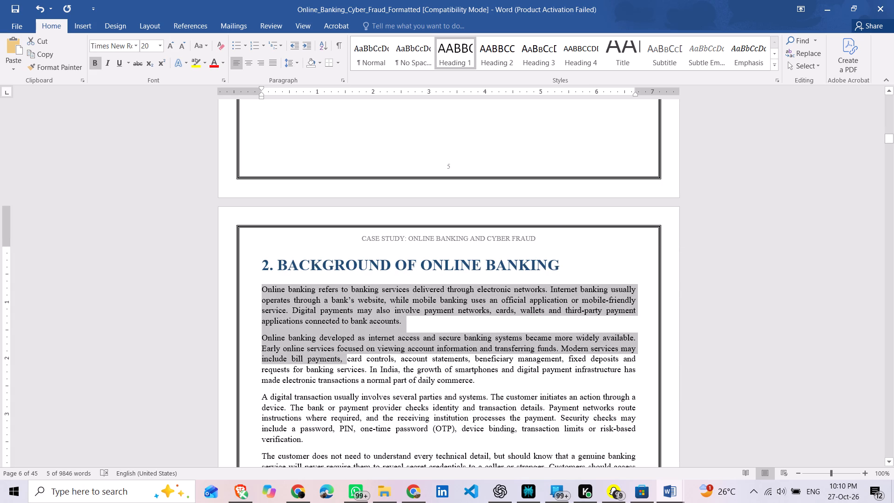
{"action": "left_click_drag", "start_coordinate": [345, 369], "coordinate": [591, 374]}
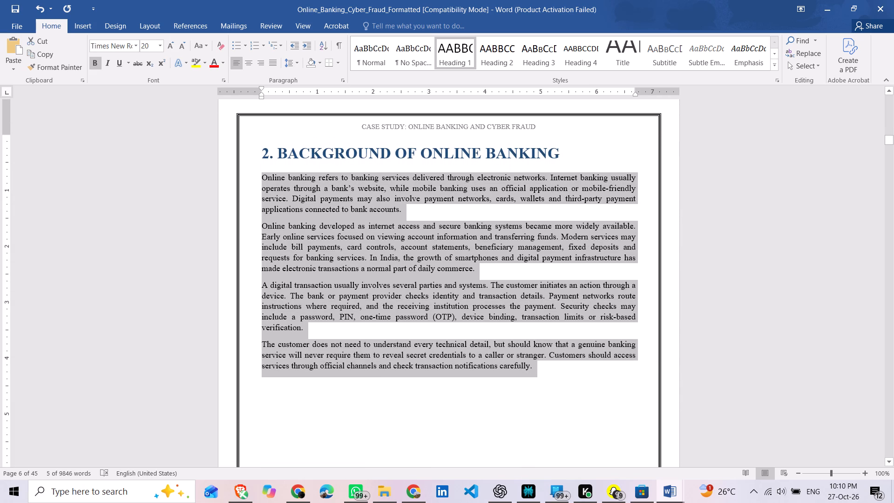
{"action": "left_click_drag", "start_coordinate": [591, 374], "coordinate": [624, 374]}
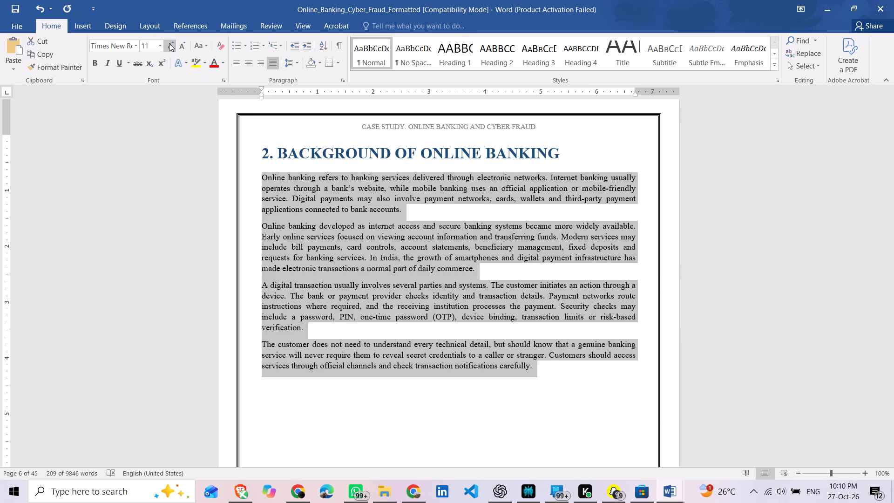
{"action": "double_click", "coordinate": [169, 43]}
{"action": "left_click", "coordinate": [169, 43]}
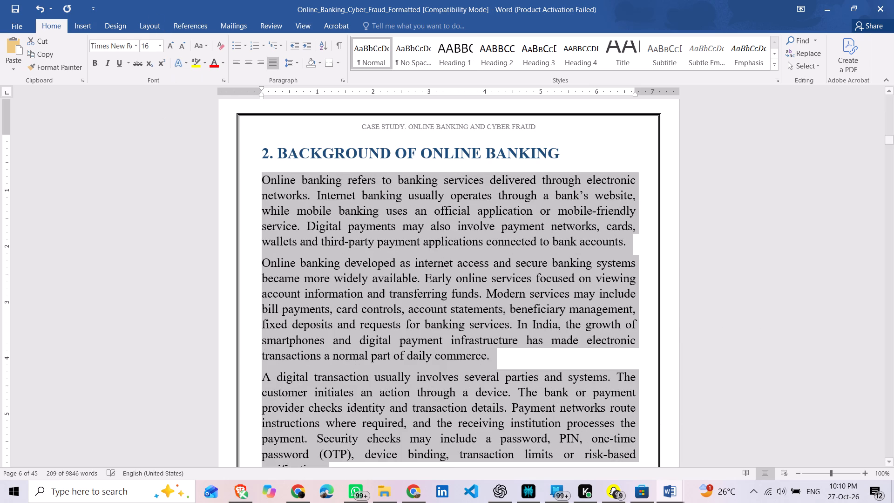
{"action": "left_click", "coordinate": [138, 211]}
Enlarge the heading of section 3, Meaning and Scope of Cyber Fraud, to 20 pt.
{"action": "scroll", "coordinate": [328, 296], "scroll_direction": "down", "scroll_amount": 2}
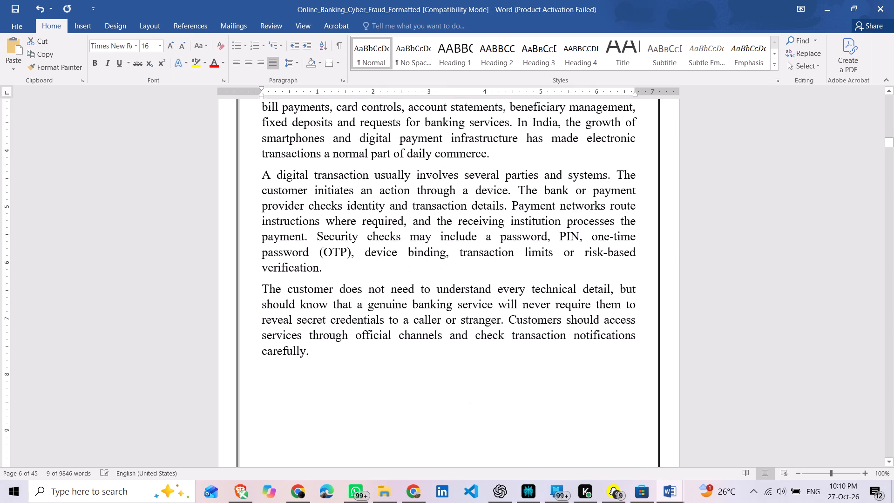
{"action": "scroll", "coordinate": [328, 296], "scroll_direction": "down", "scroll_amount": 5}
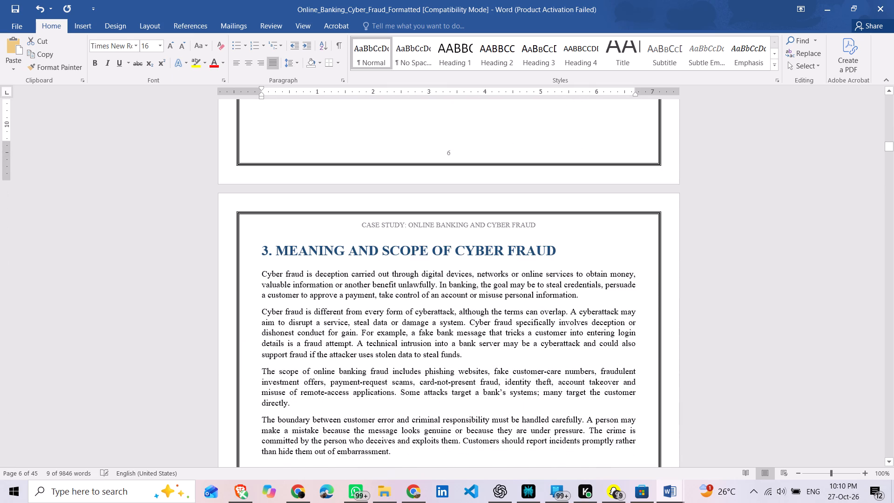
{"action": "scroll", "coordinate": [328, 296], "scroll_direction": "down", "scroll_amount": 1}
{"action": "left_click_drag", "start_coordinate": [262, 245], "coordinate": [657, 254]}
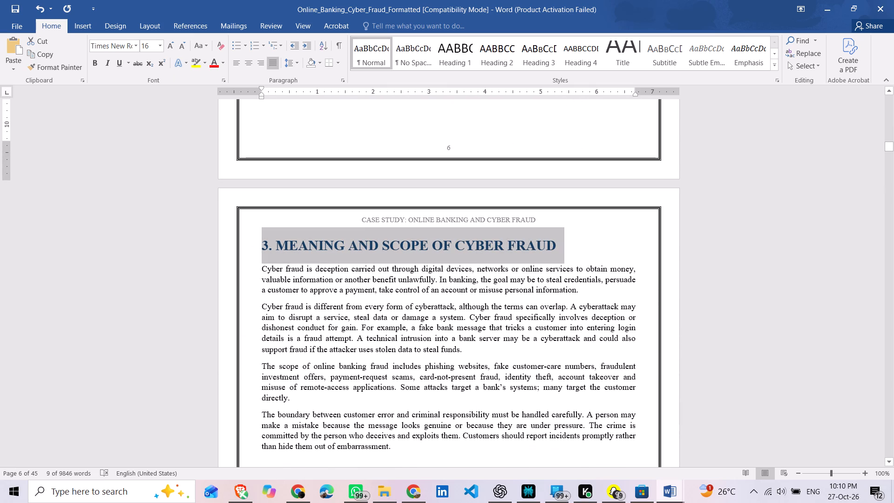
{"action": "left_click", "coordinate": [173, 47]}
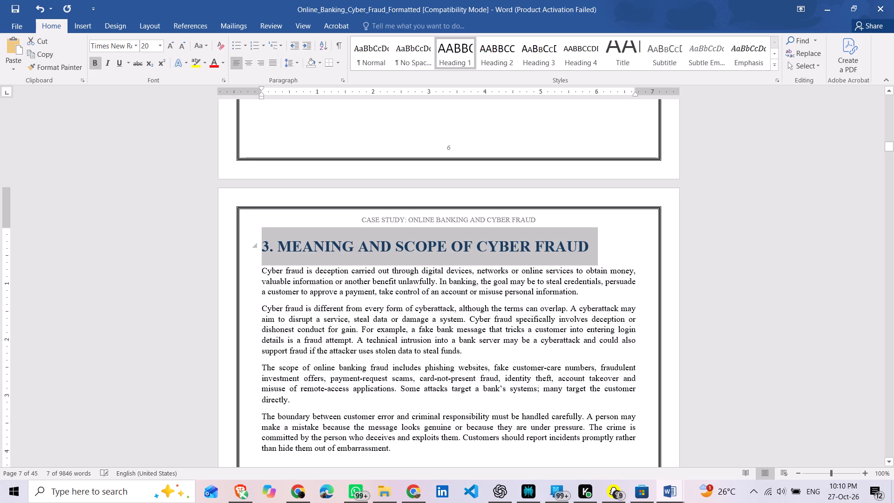
Enlarge all four body paragraphs of section 3, Meaning and Scope of Cyber Fraud, to 16 pt, leaving out the heading.
{"action": "left_click_drag", "start_coordinate": [261, 268], "coordinate": [380, 364]}
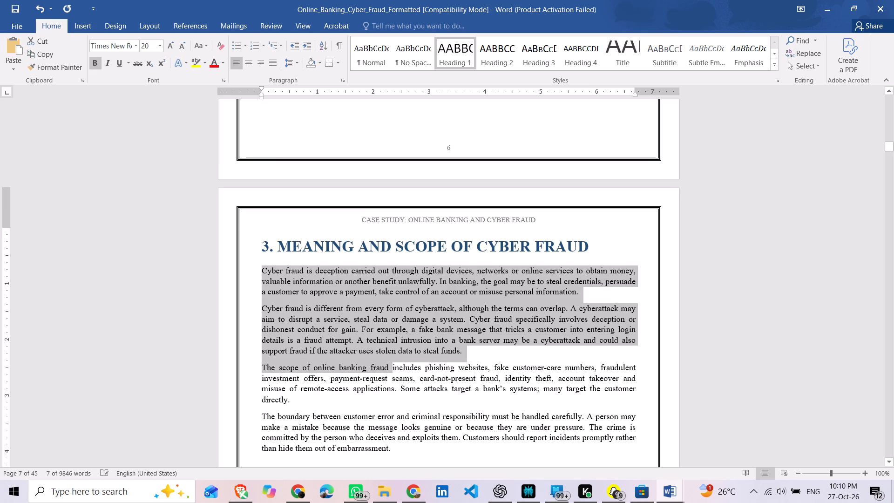
{"action": "left_click_drag", "start_coordinate": [380, 364], "coordinate": [403, 435]}
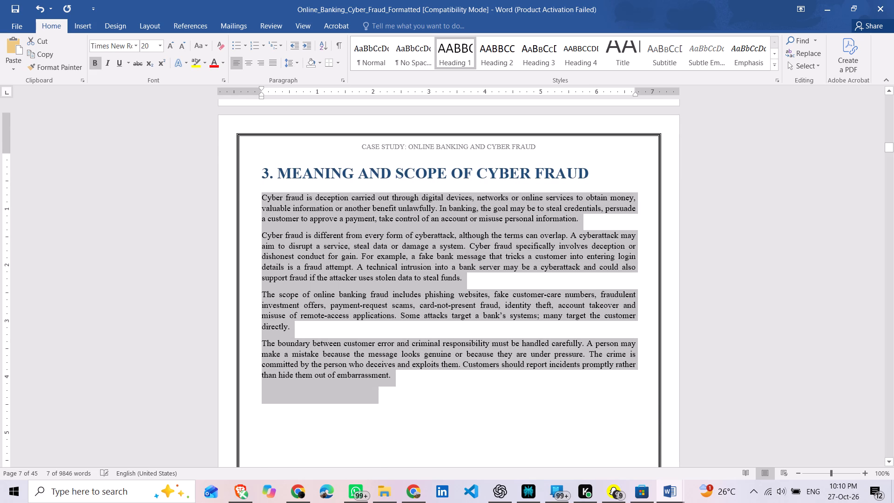
{"action": "left_click_drag", "start_coordinate": [403, 435], "coordinate": [412, 372]}
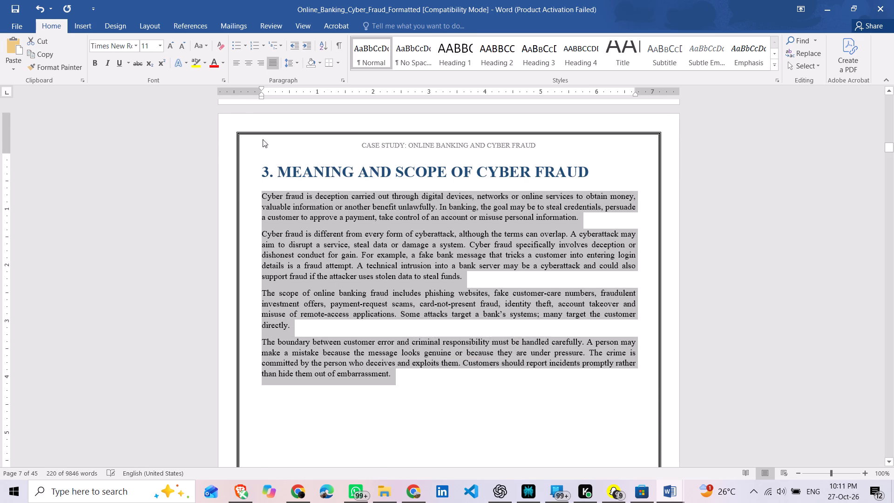
{"action": "left_click", "coordinate": [171, 45]}
{"action": "left_click", "coordinate": [171, 45]}
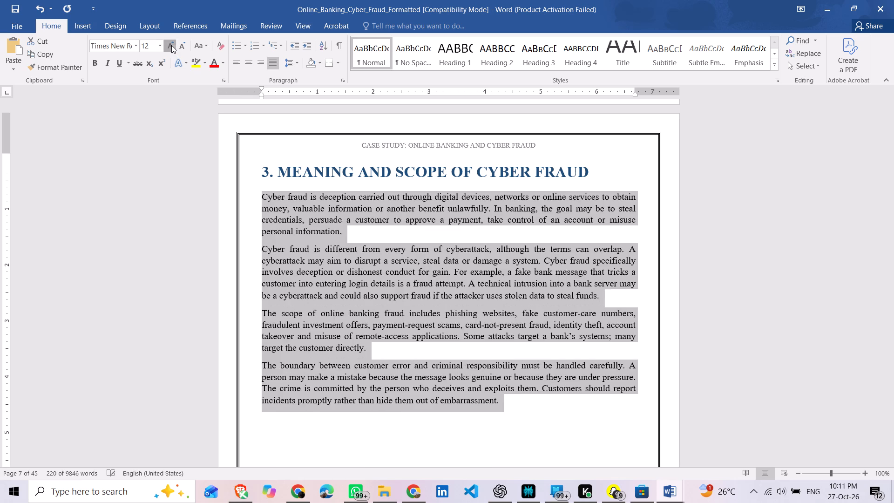
{"action": "left_click", "coordinate": [171, 45]}
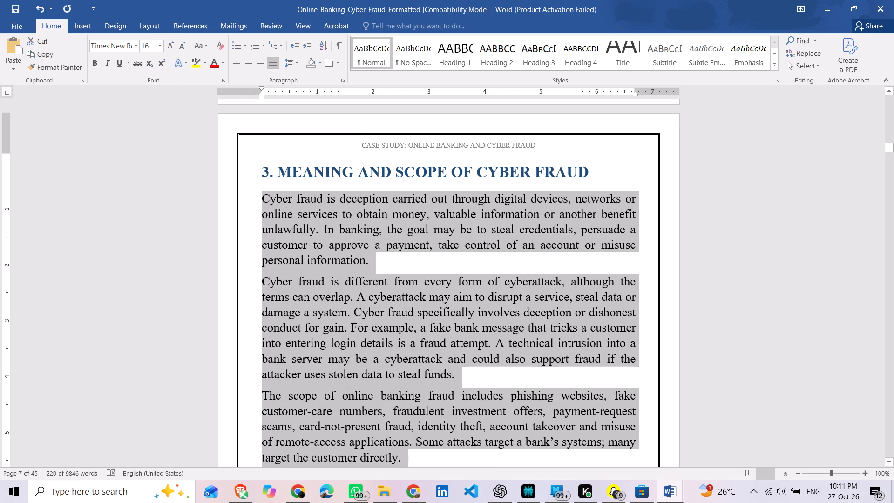
{"action": "left_click", "coordinate": [175, 167]}
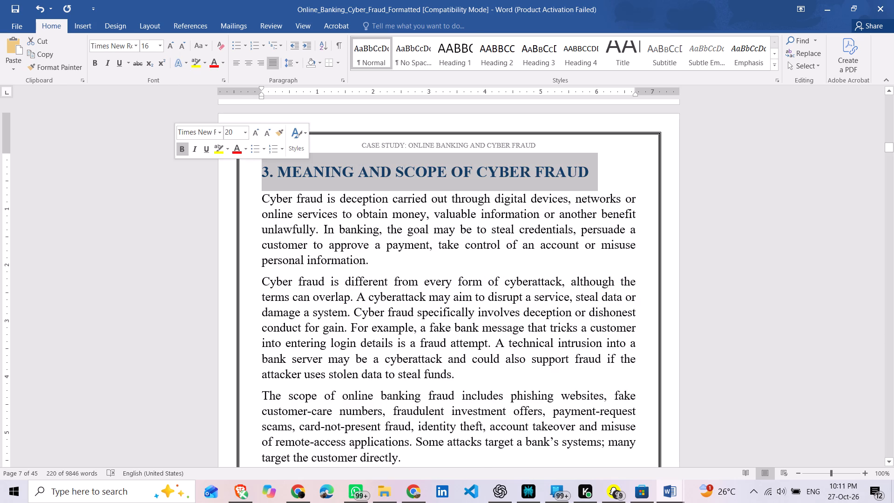
Look over the heading, bullet points and closing paragraphs of section 4, Objectives of the Case Study.
{"action": "scroll", "coordinate": [257, 277], "scroll_direction": "down", "scroll_amount": 5}
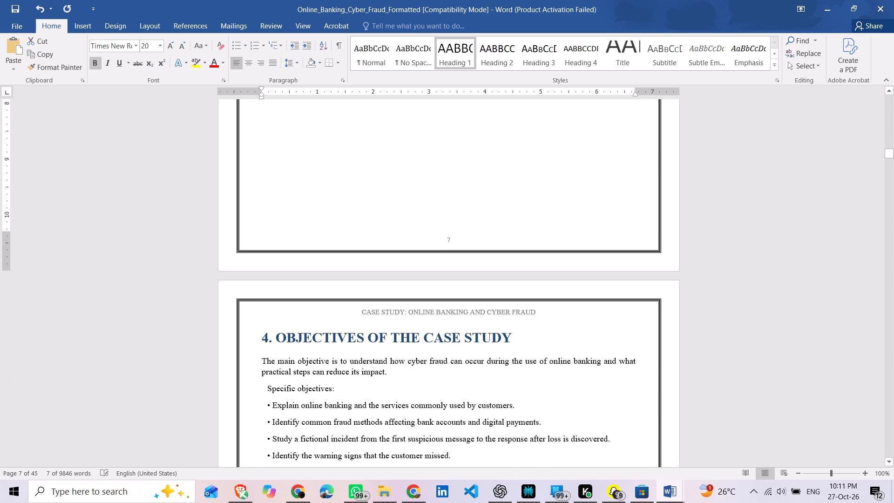
{"action": "scroll", "coordinate": [257, 277], "scroll_direction": "down", "scroll_amount": 5}
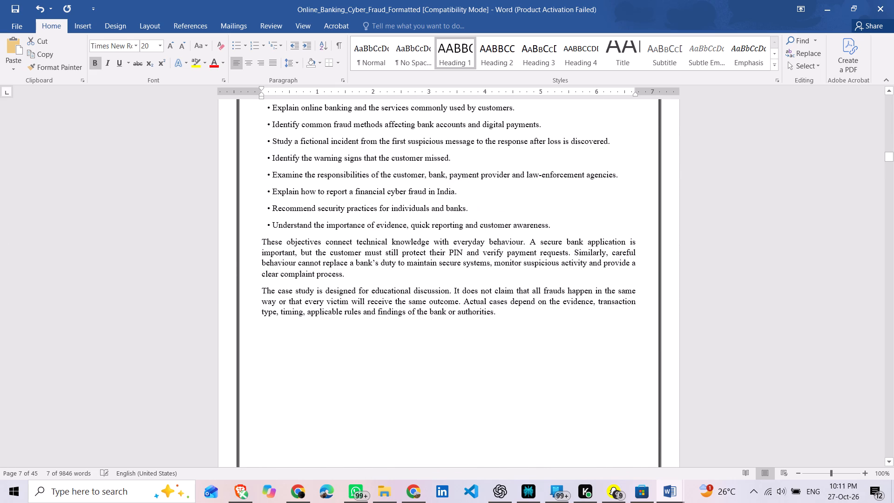